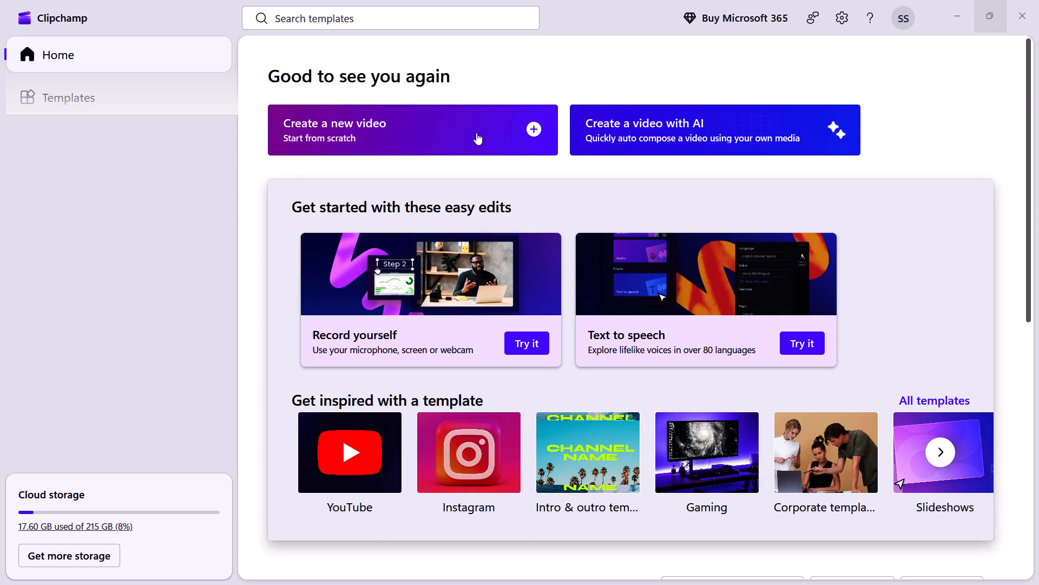
Open the existing PowerFull Mahadev Song project from the saved videos.
{"action": "scroll", "coordinate": [529, 291], "scroll_direction": "down", "scroll_amount": 1}
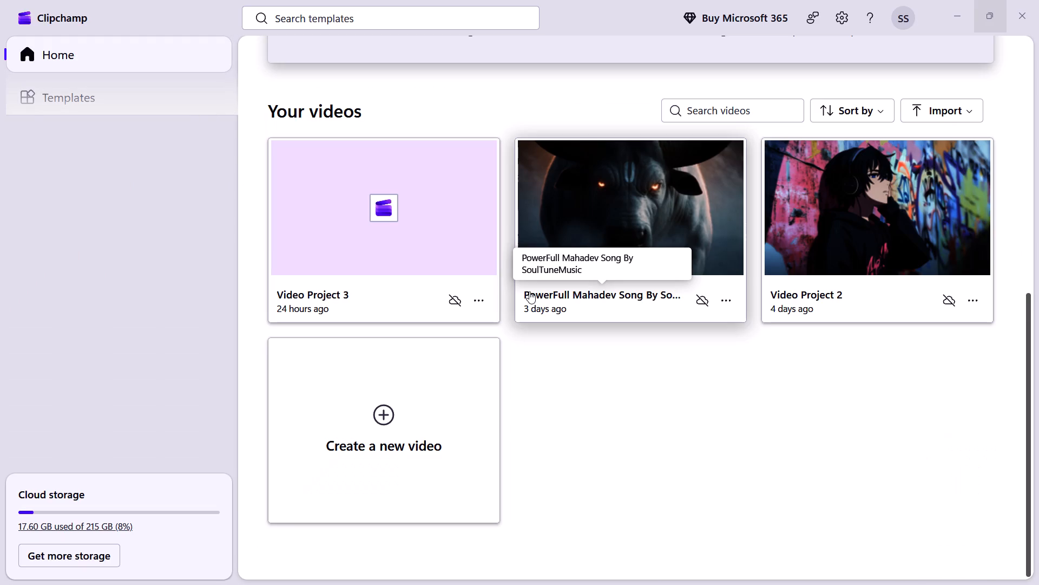
{"action": "scroll", "coordinate": [529, 291], "scroll_direction": "down", "scroll_amount": 1}
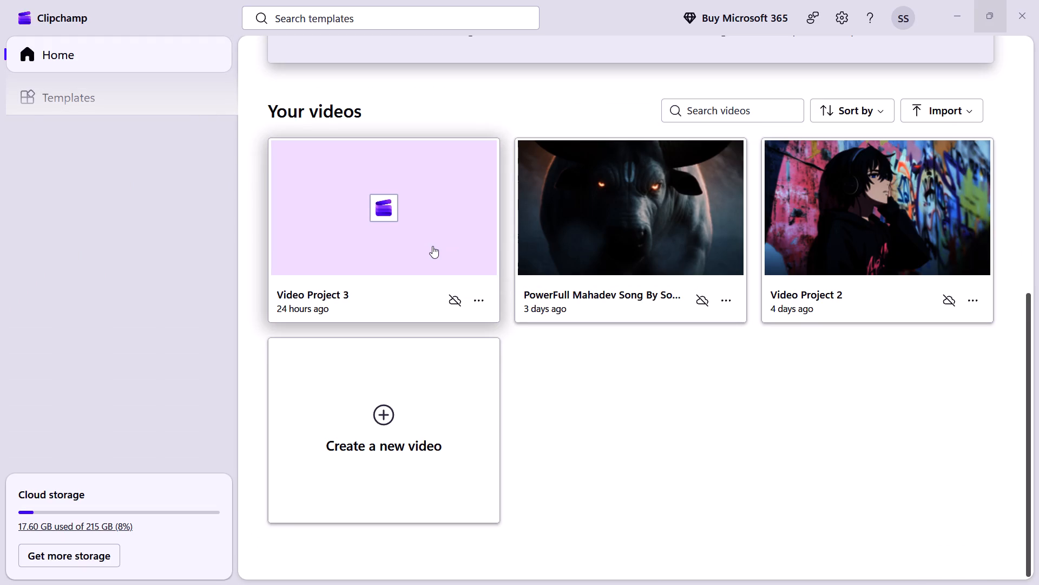
{"action": "left_click", "coordinate": [672, 233]}
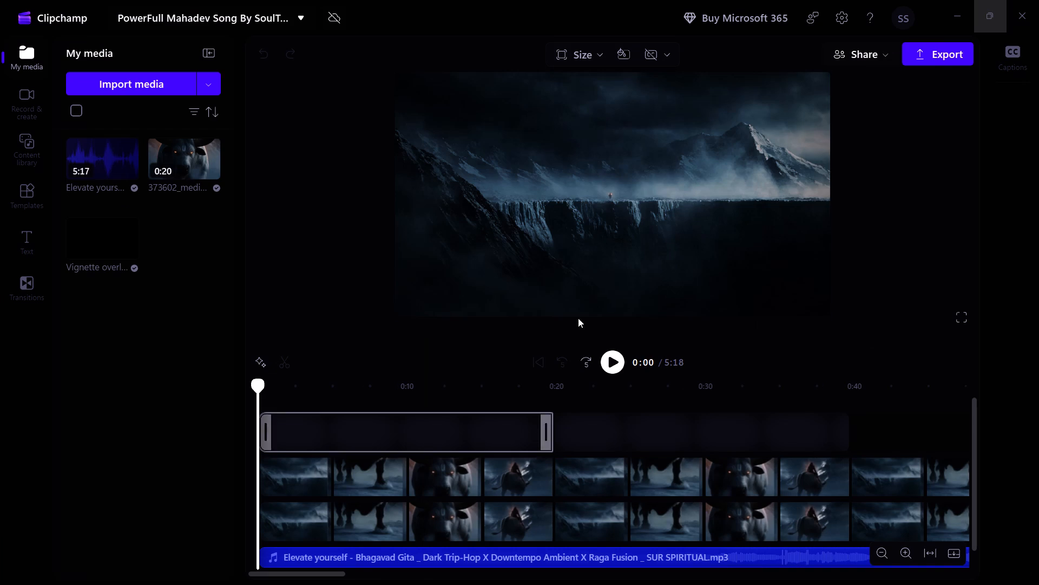
Play the project from the start and pause the preview at about 0:17.
{"action": "left_click", "coordinate": [613, 365]}
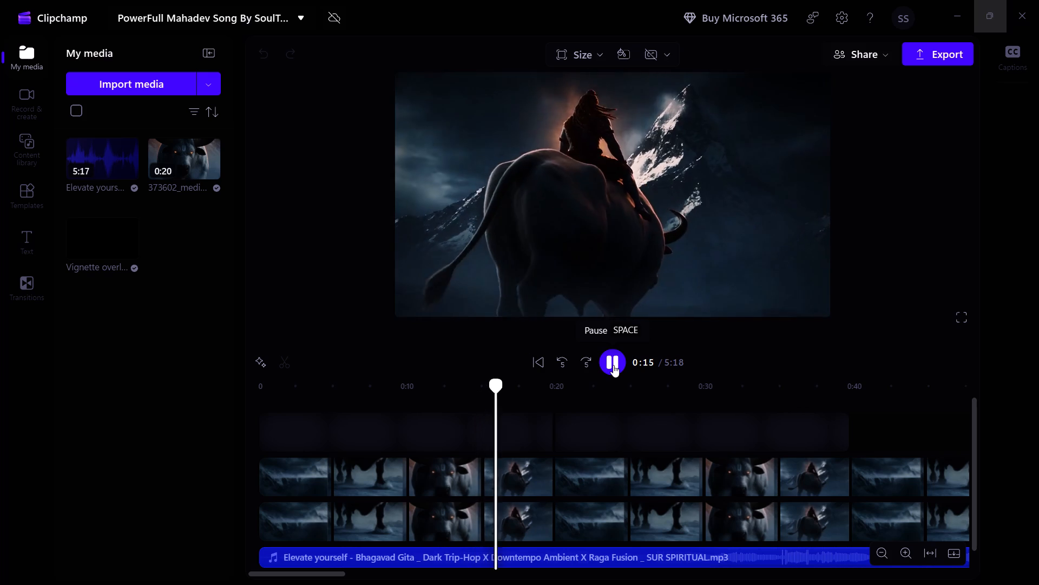
{"action": "left_click", "coordinate": [607, 361]}
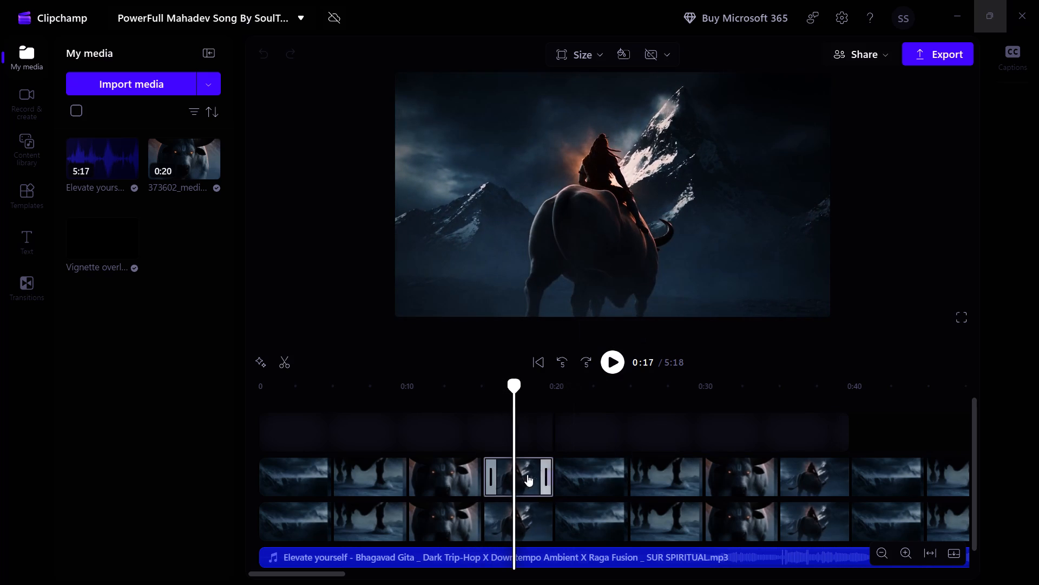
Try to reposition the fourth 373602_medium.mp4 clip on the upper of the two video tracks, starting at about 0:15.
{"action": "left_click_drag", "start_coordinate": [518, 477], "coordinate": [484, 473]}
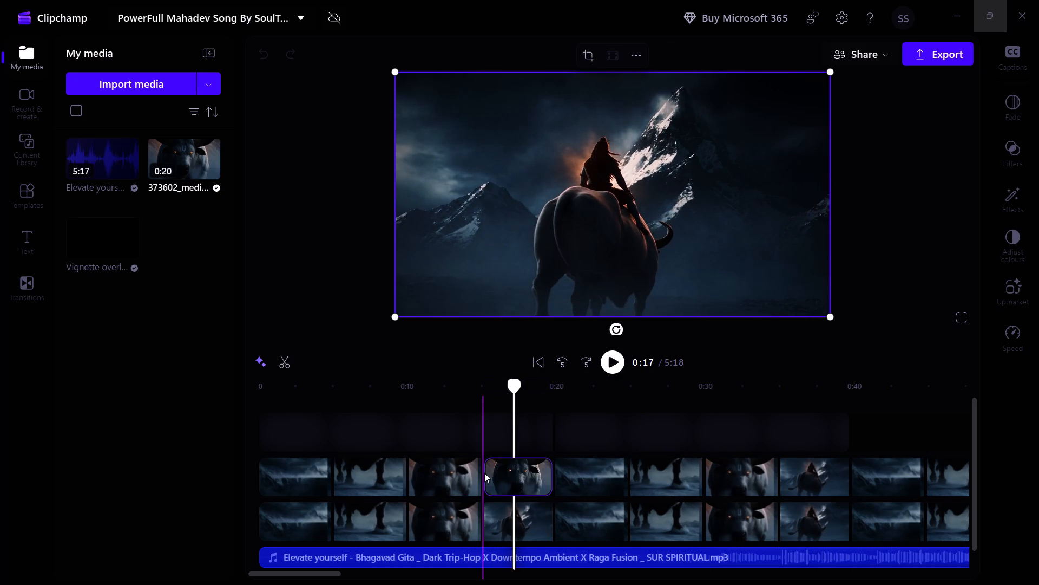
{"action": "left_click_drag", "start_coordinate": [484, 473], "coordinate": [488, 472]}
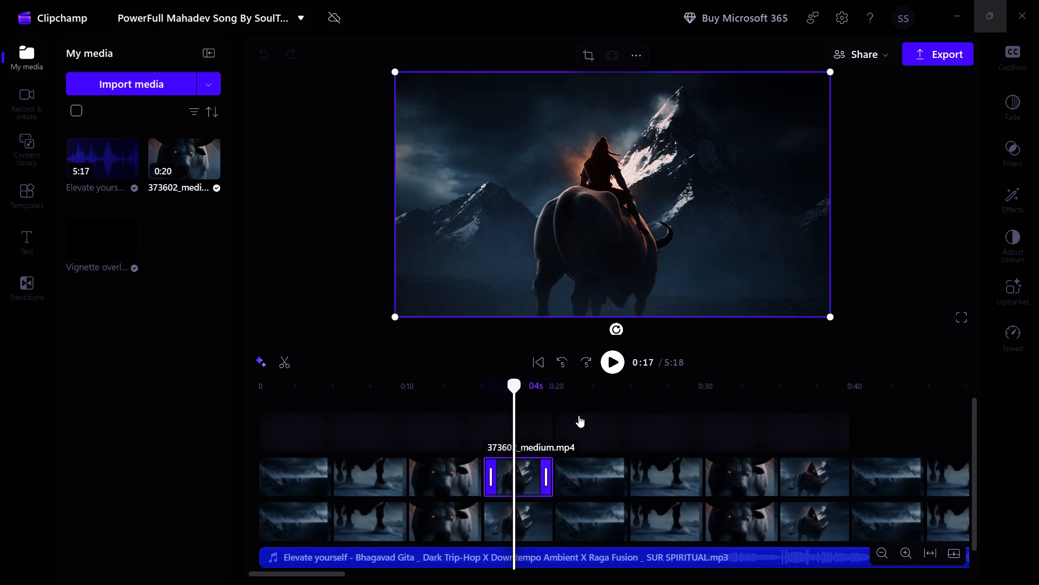
Resume the preview playback from about 0:17.
{"action": "left_click", "coordinate": [616, 360]}
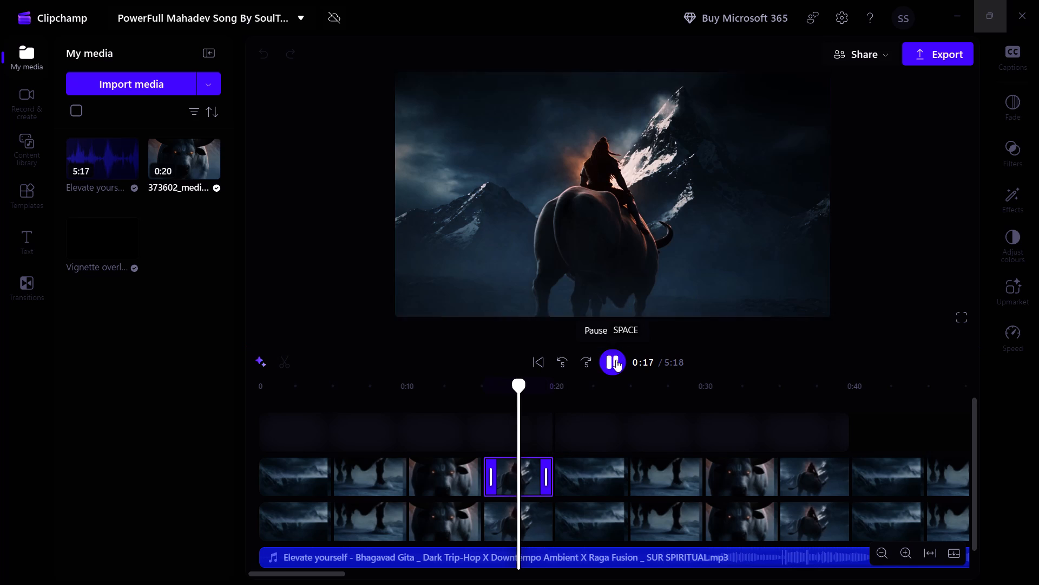
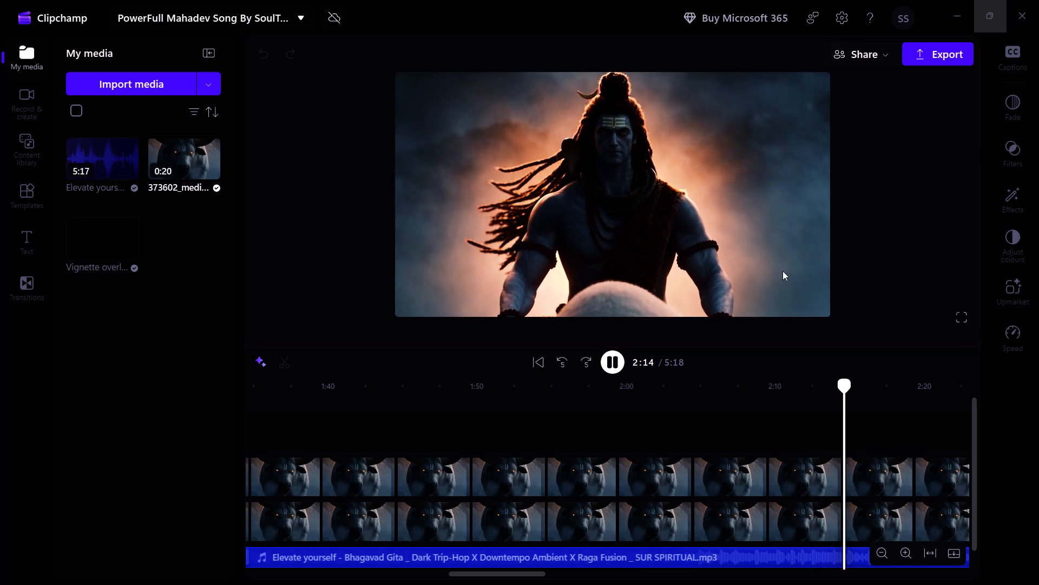
Pause the preview playback at about 2:16.
{"action": "left_click", "coordinate": [618, 363]}
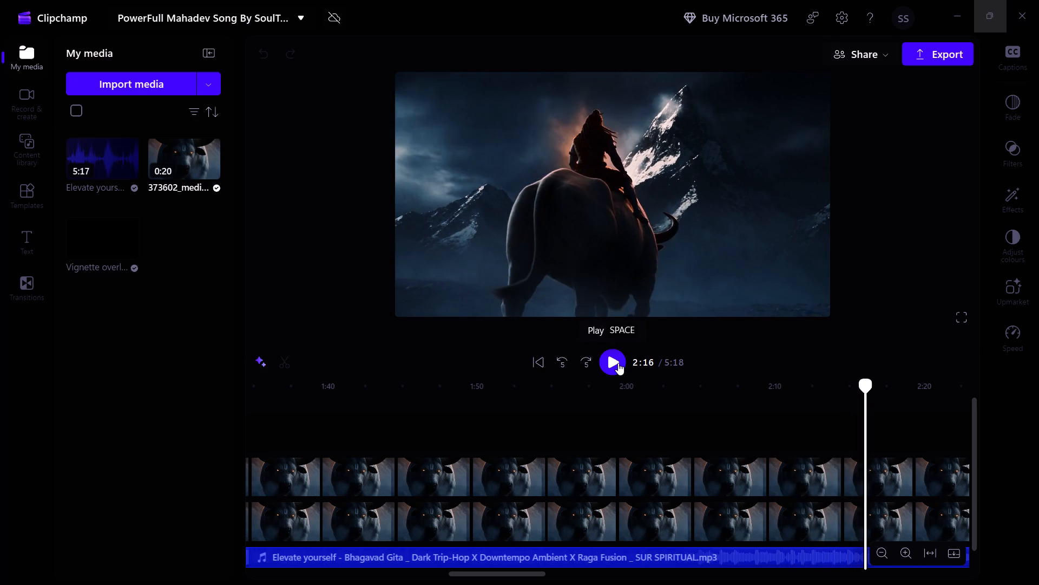
Delete the Elevate yourself audio clip from the timeline.
{"action": "scroll", "coordinate": [604, 454], "scroll_direction": "down", "scroll_amount": 1}
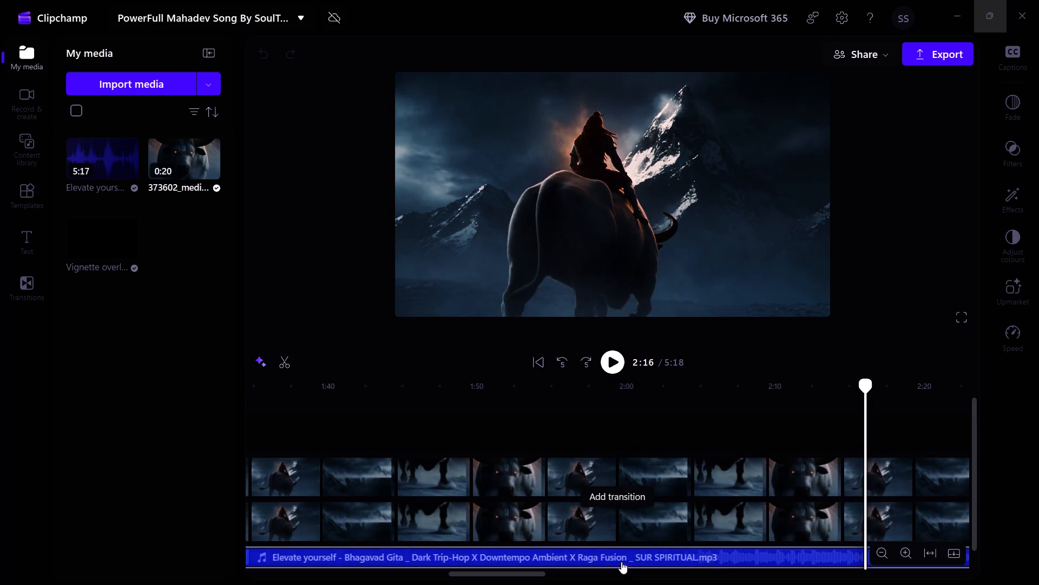
{"action": "right_click", "coordinate": [621, 560]}
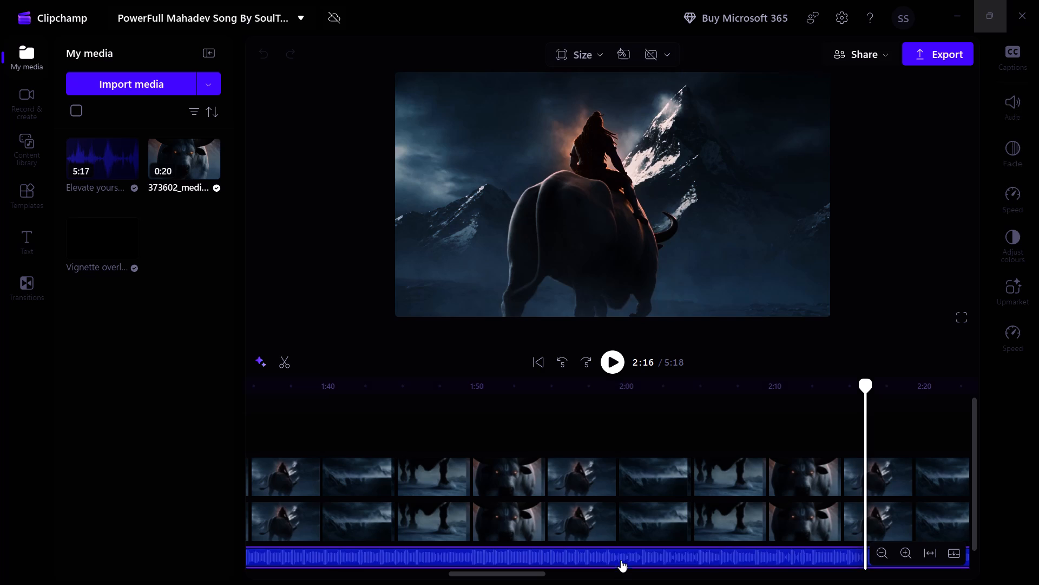
{"action": "left_click", "coordinate": [682, 366]}
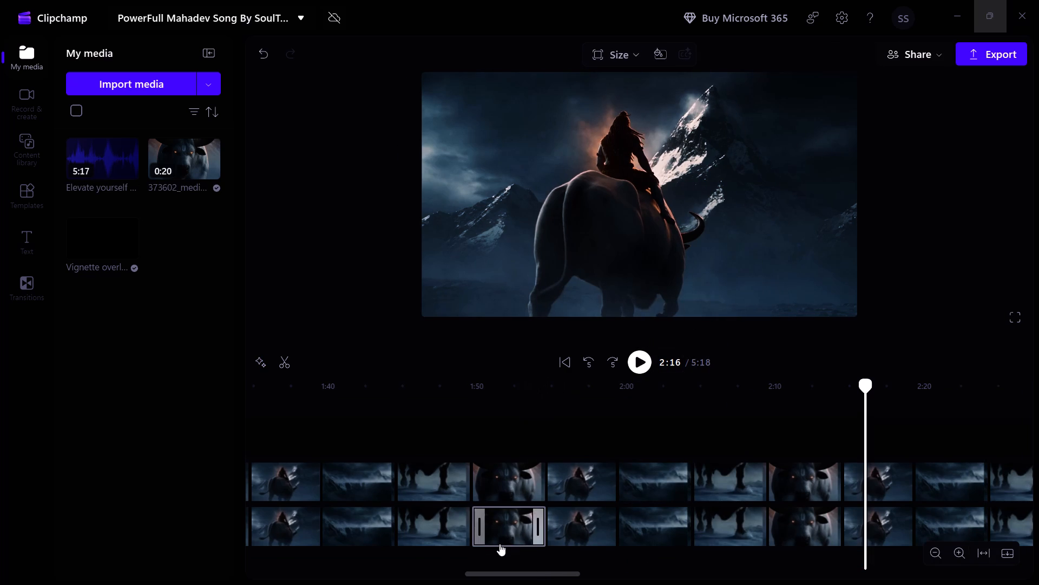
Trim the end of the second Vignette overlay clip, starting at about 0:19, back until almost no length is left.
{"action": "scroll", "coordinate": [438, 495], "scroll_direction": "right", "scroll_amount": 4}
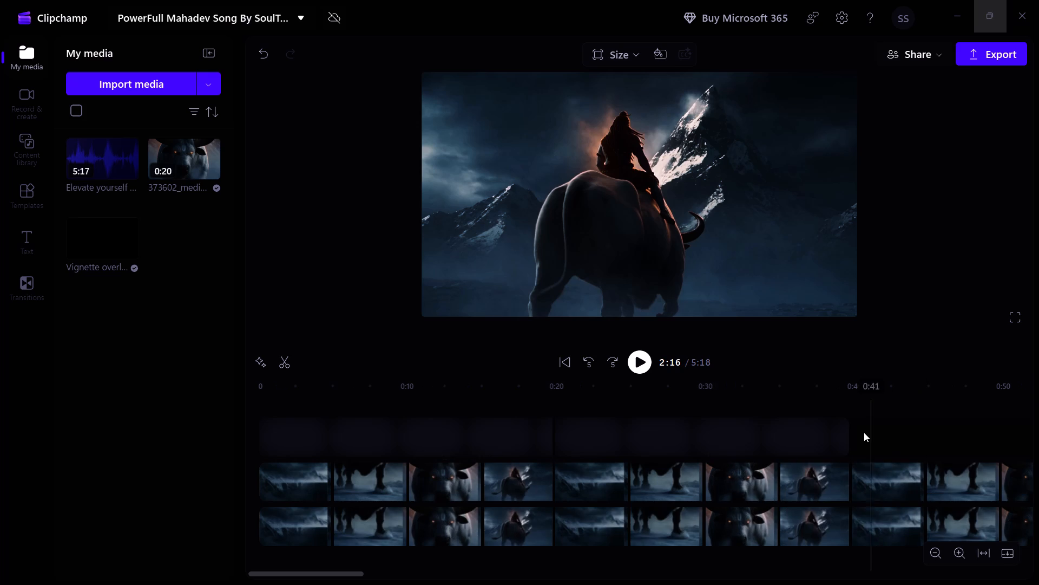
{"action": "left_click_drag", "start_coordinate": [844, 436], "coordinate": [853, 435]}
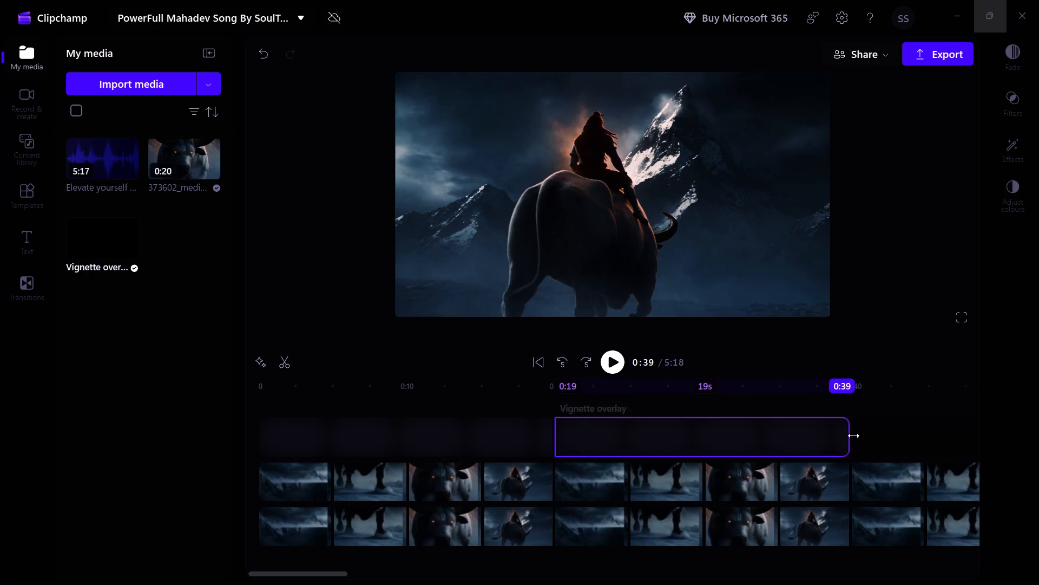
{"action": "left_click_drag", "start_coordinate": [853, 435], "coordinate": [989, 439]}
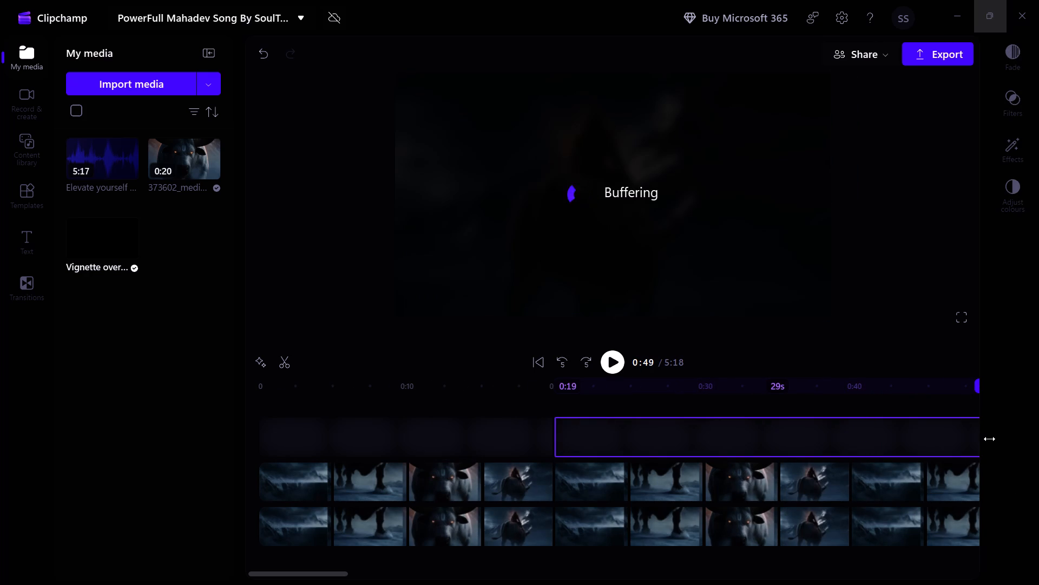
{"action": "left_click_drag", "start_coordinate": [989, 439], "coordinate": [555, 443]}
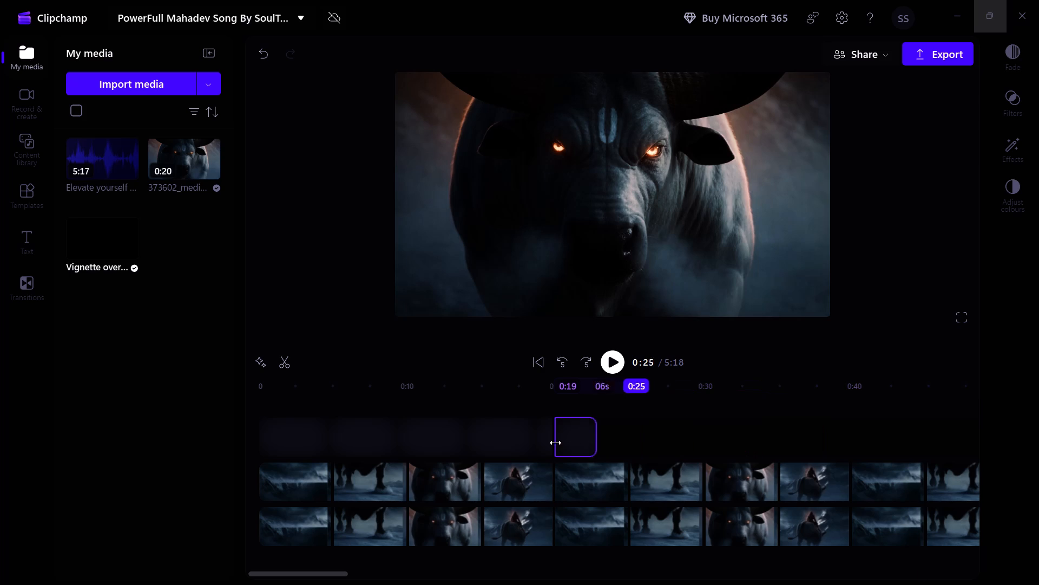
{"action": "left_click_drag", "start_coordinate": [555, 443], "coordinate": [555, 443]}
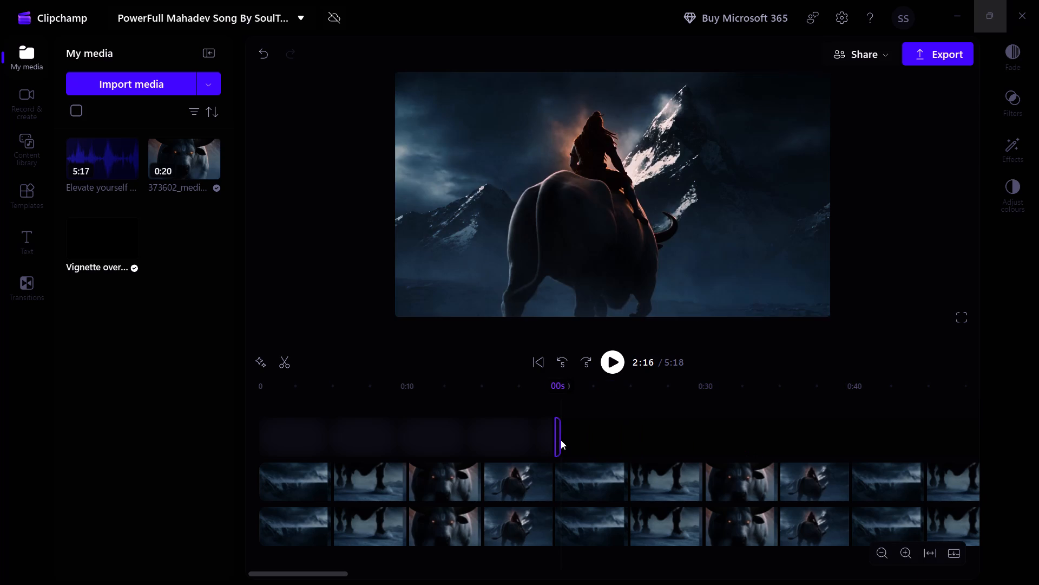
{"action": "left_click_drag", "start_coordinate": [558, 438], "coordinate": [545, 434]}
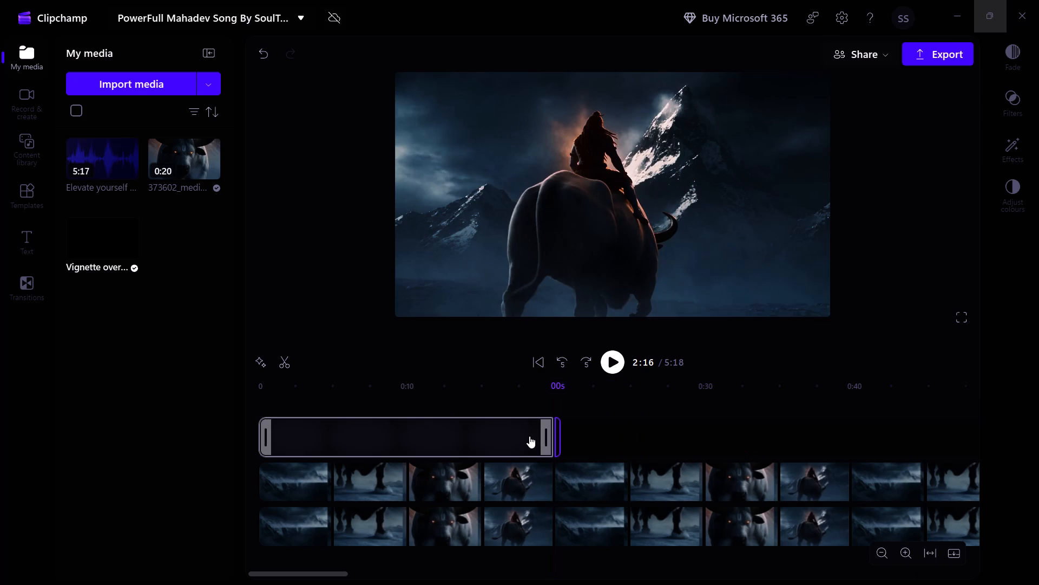
Delete both Vignette overlay clips from the track above the two video tracks.
{"action": "right_click", "coordinate": [529, 433]}
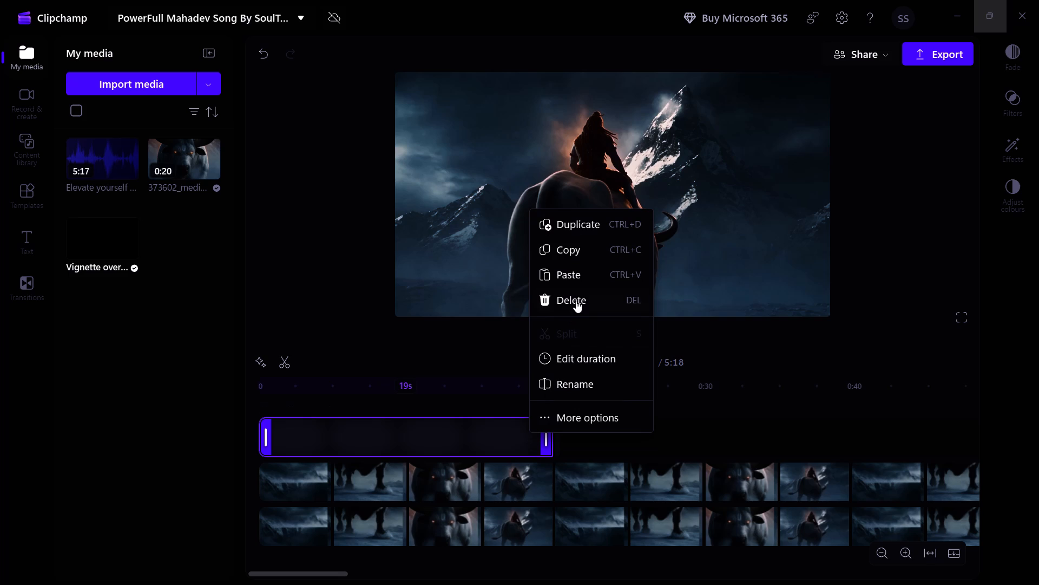
{"action": "left_click", "coordinate": [575, 295]}
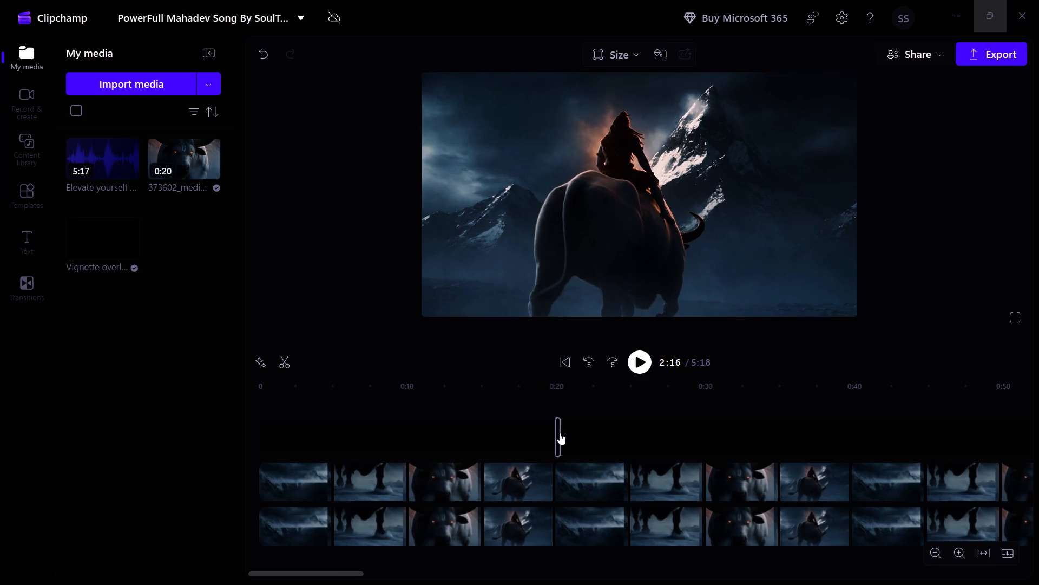
{"action": "right_click", "coordinate": [560, 433]}
{"action": "left_click", "coordinate": [612, 300]}
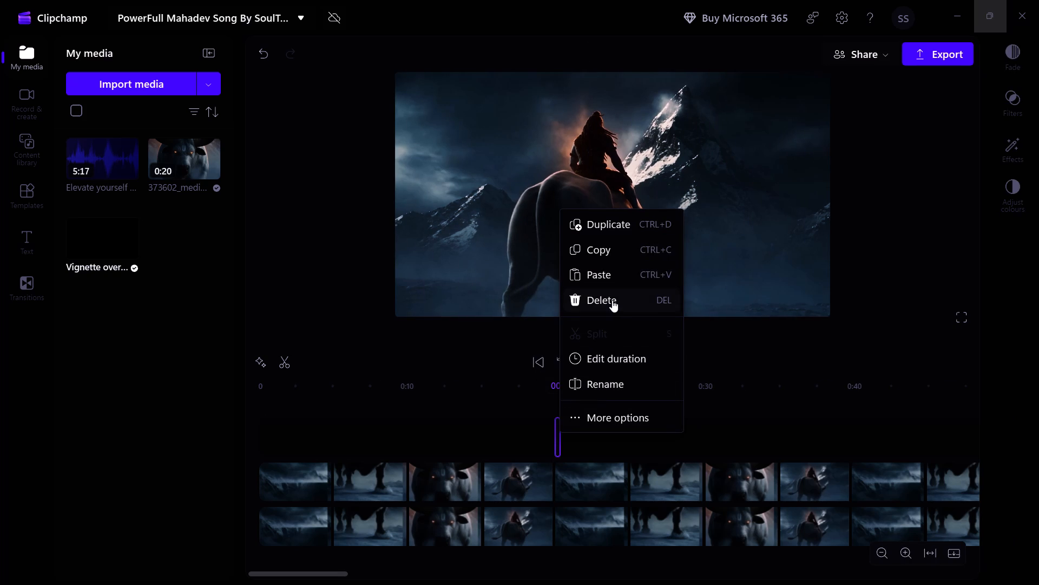
Play the preview from about 2:16 and pause it at about 2:28.
{"action": "left_click", "coordinate": [639, 367]}
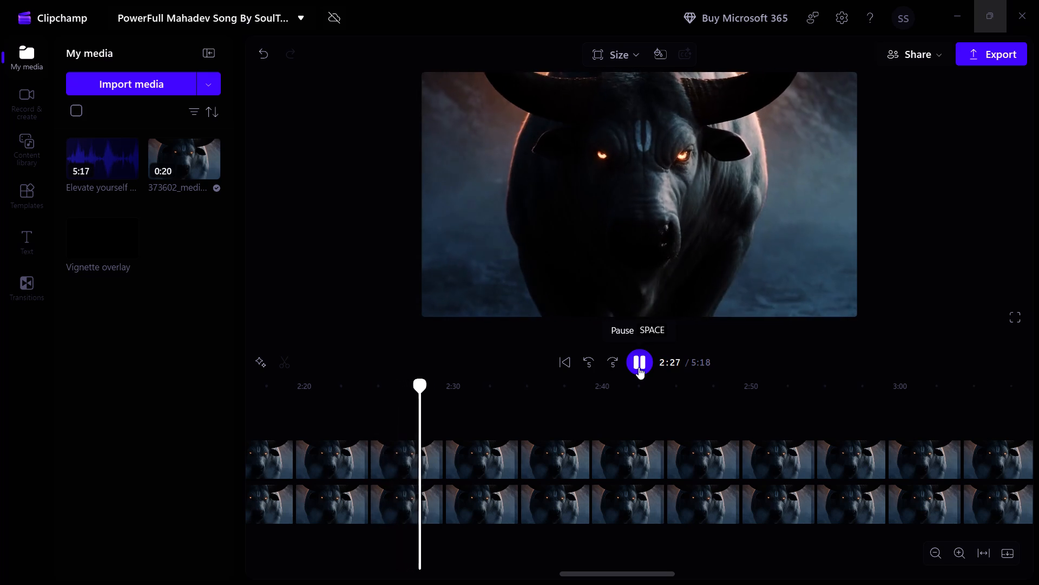
{"action": "left_click", "coordinate": [639, 367]}
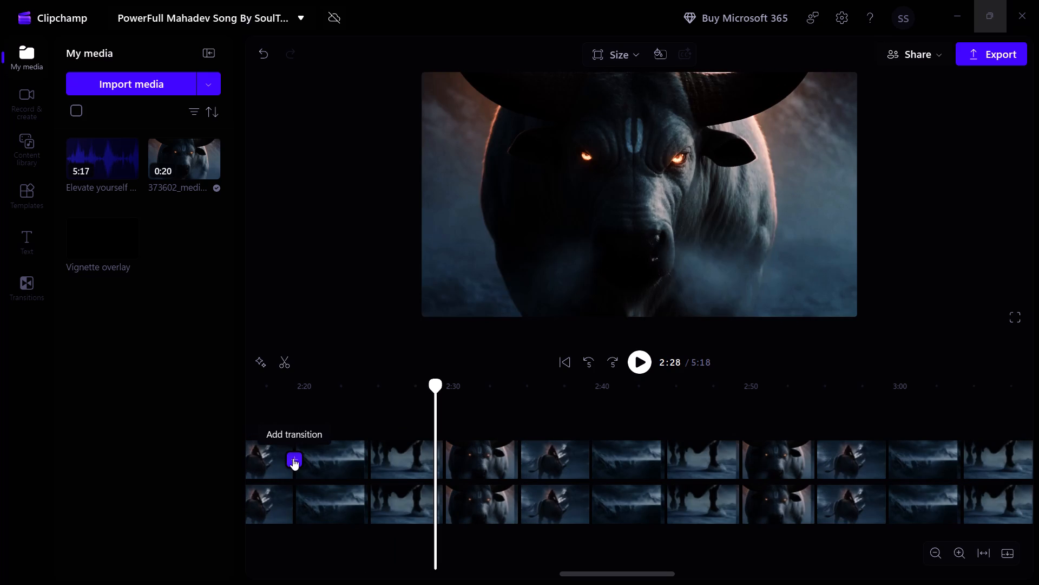
Add transitions at the eight clip joins on the upper video track between about 2:19 and 2:54.
{"action": "left_click", "coordinate": [293, 458]}
{"action": "left_click", "coordinate": [293, 458]}
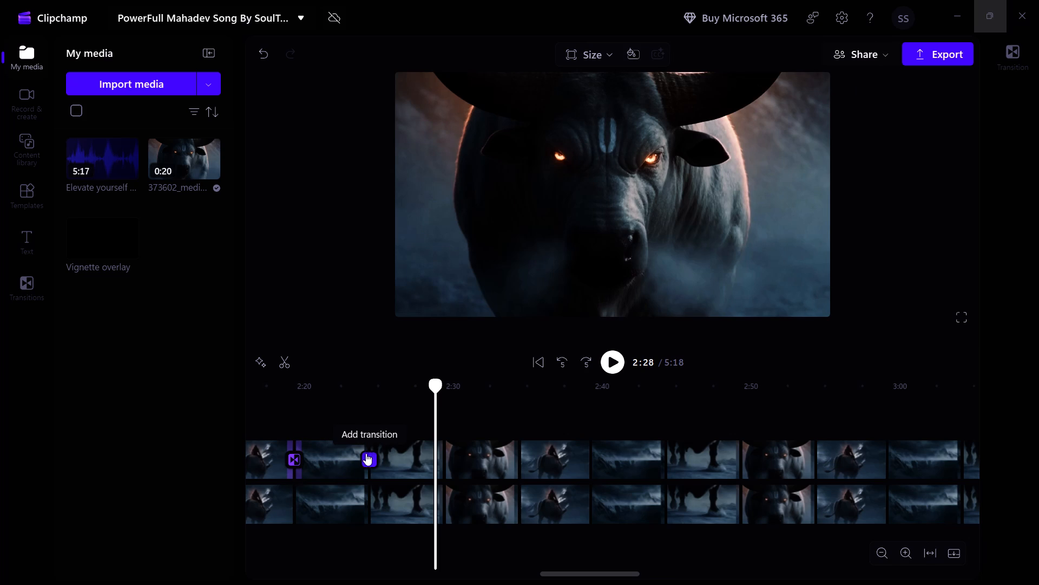
{"action": "left_click", "coordinate": [368, 460]}
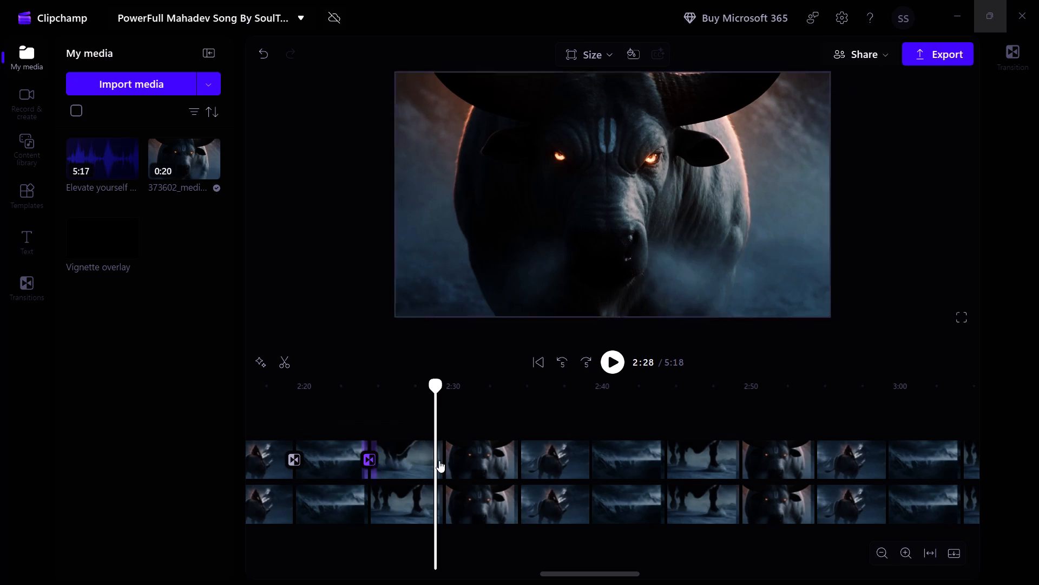
{"action": "left_click", "coordinate": [446, 460]}
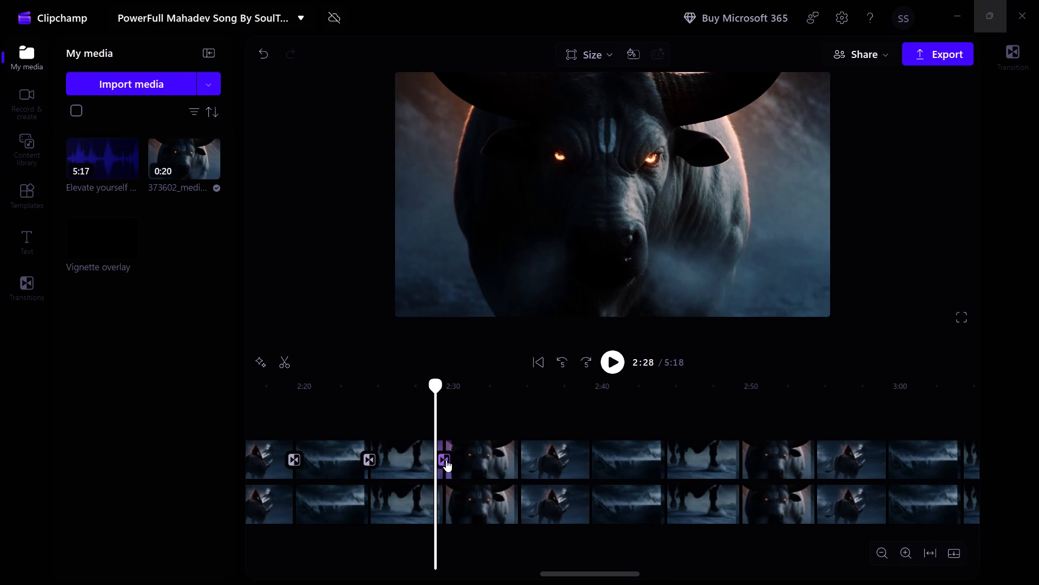
{"action": "left_click", "coordinate": [516, 462]}
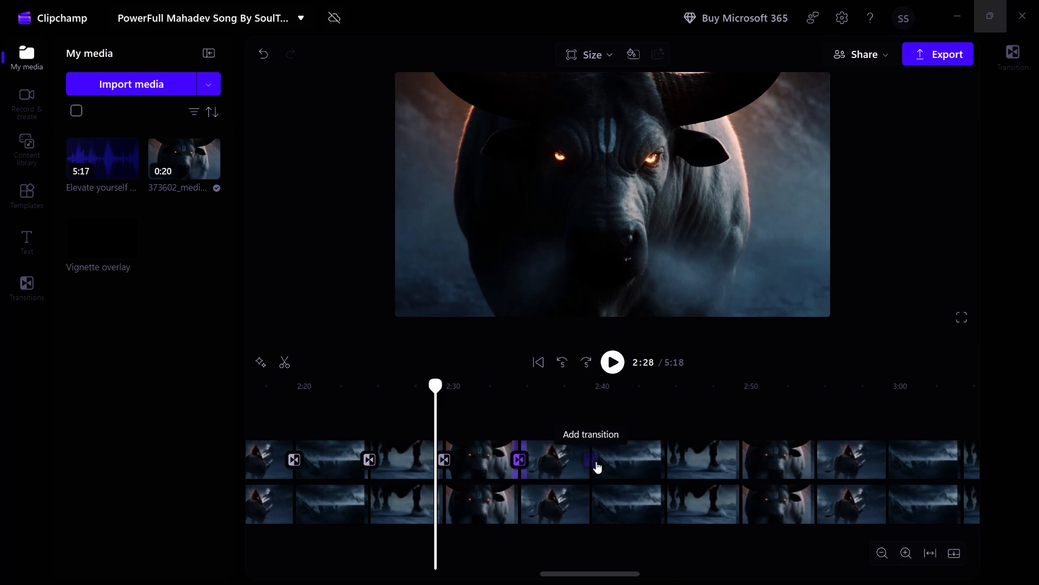
{"action": "left_click", "coordinate": [589, 461]}
{"action": "left_click", "coordinate": [663, 461]}
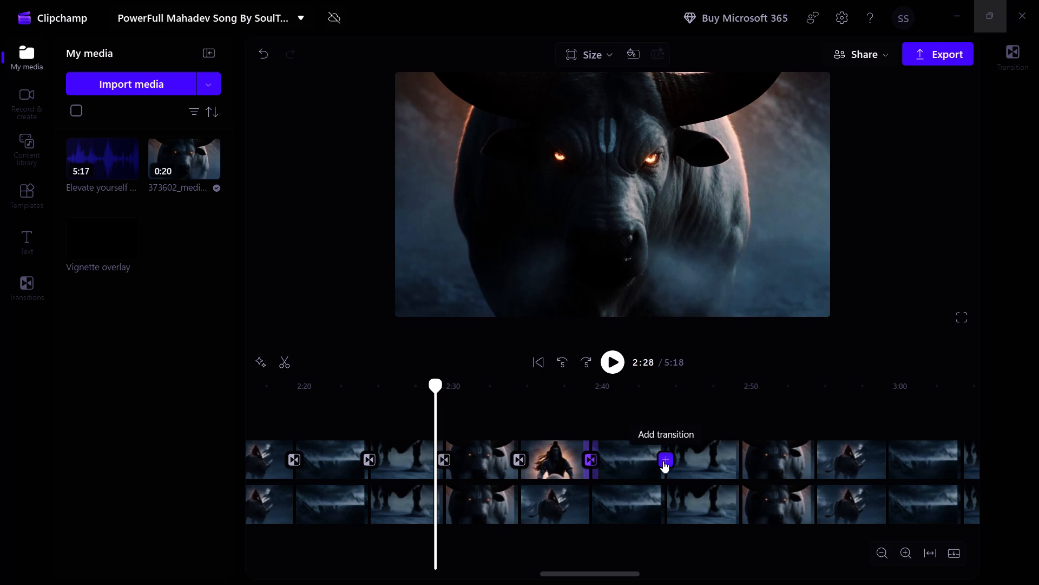
{"action": "left_click", "coordinate": [739, 460]}
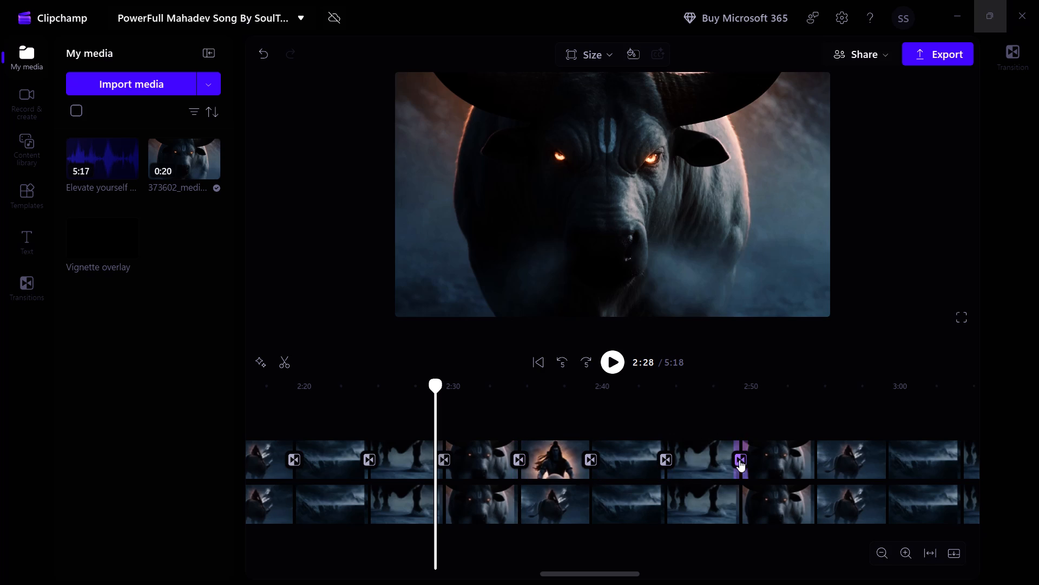
{"action": "left_click", "coordinate": [814, 459]}
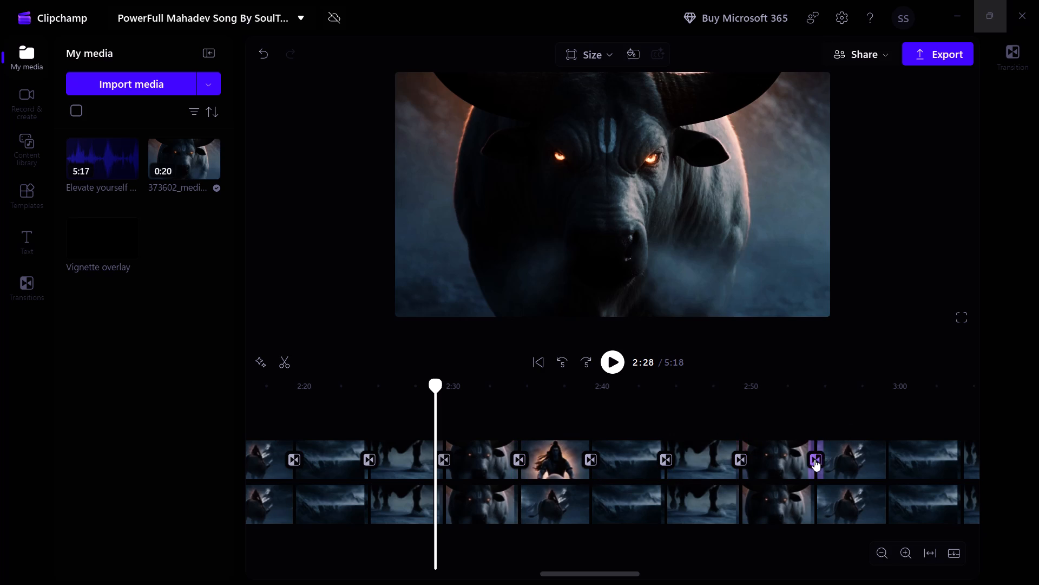
Play the preview from about 2:28 to check the new transitions and pause it at about 2:35.
{"action": "left_click", "coordinate": [607, 365]}
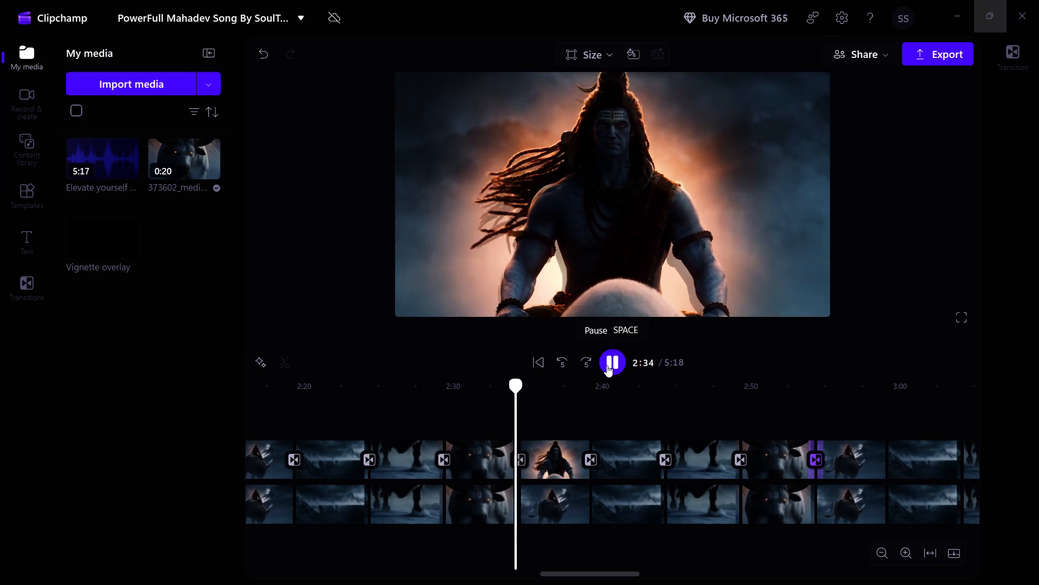
{"action": "left_click", "coordinate": [614, 364]}
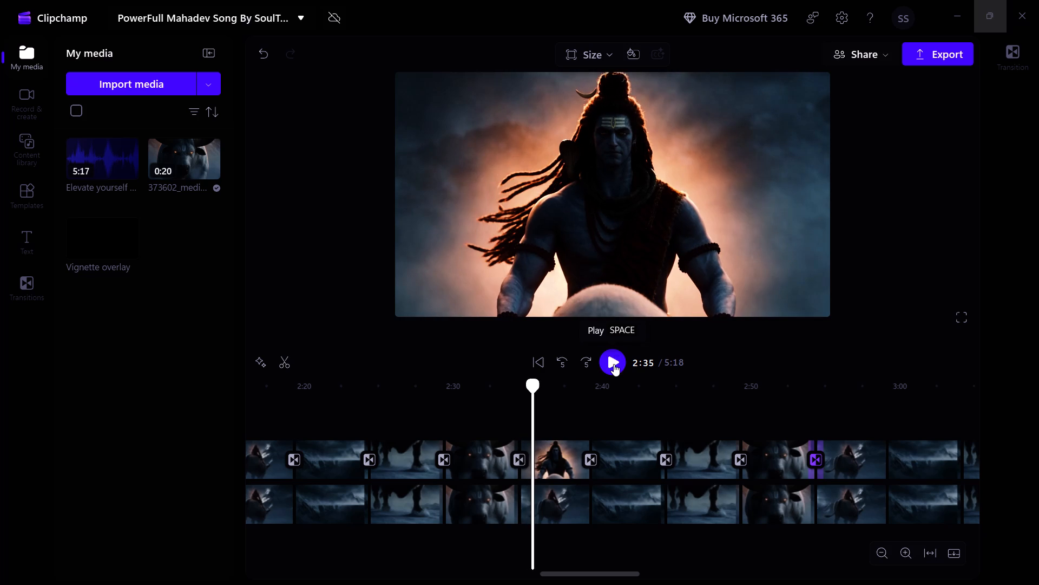
Add transitions at the four clip joins on the lower video track between about 2:34 and 2:49.
{"action": "left_click", "coordinate": [520, 502]}
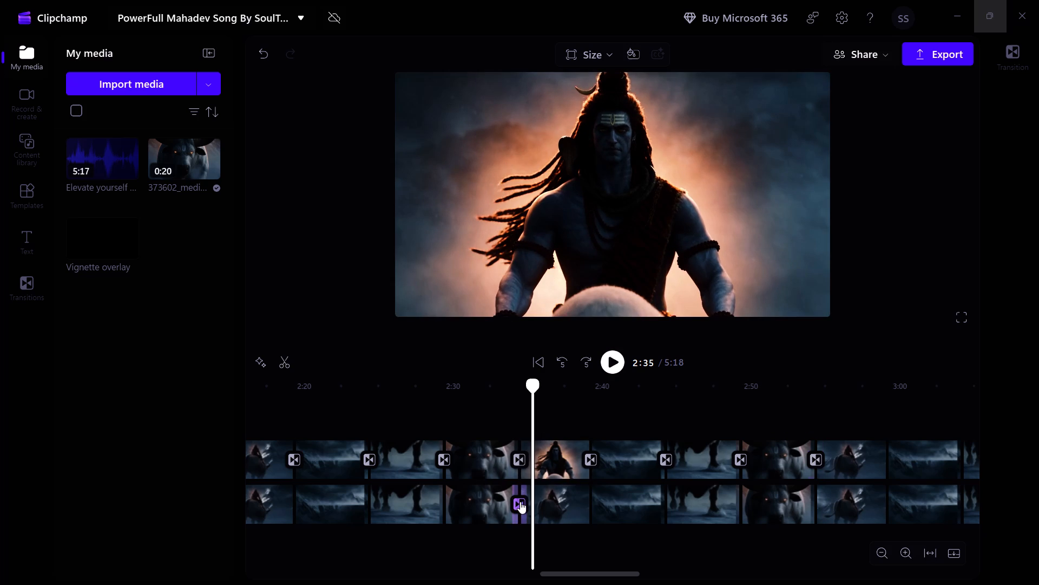
{"action": "left_click", "coordinate": [589, 503]}
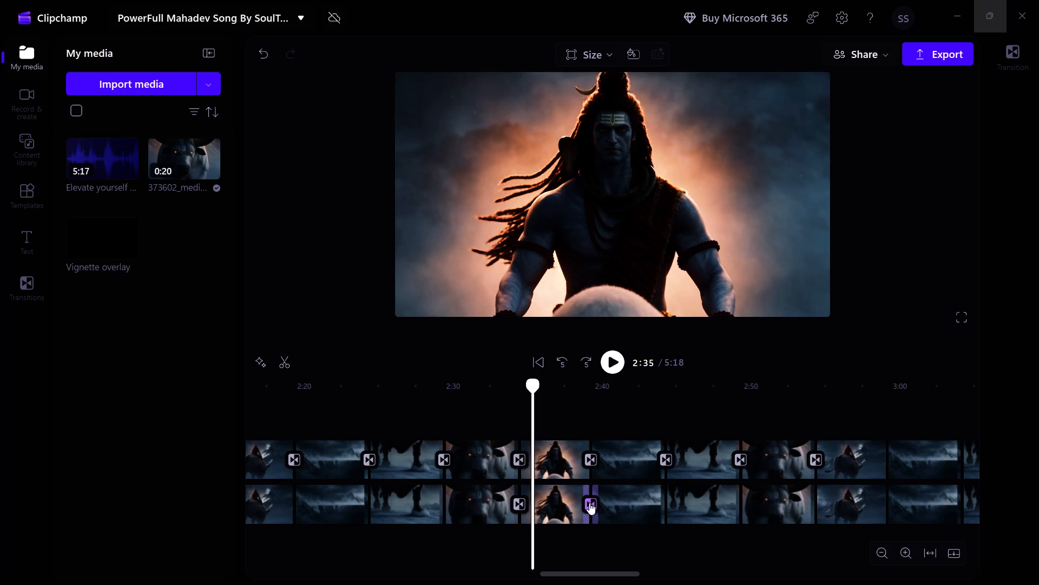
{"action": "left_click", "coordinate": [666, 502]}
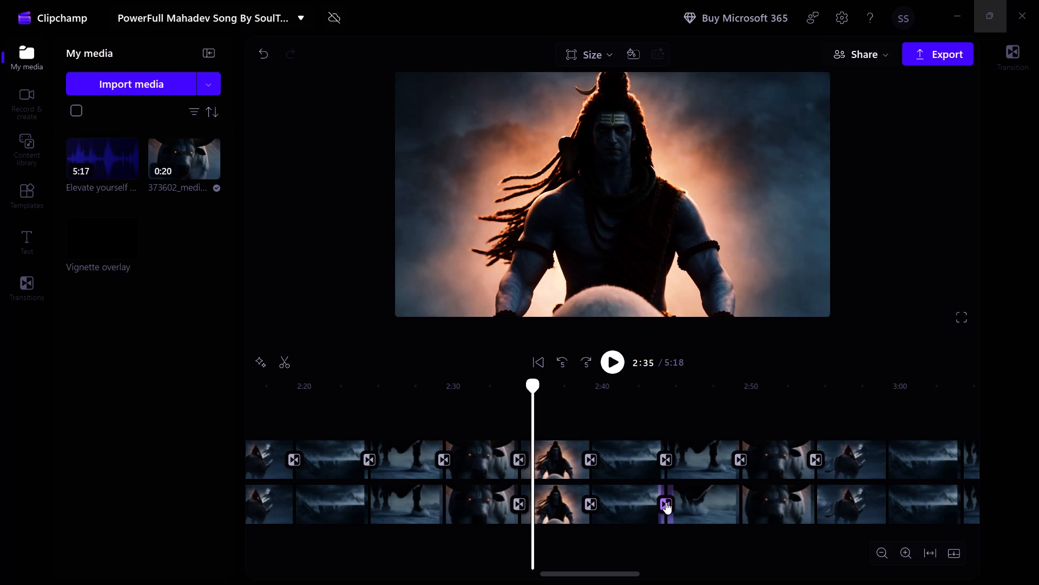
{"action": "left_click", "coordinate": [739, 500]}
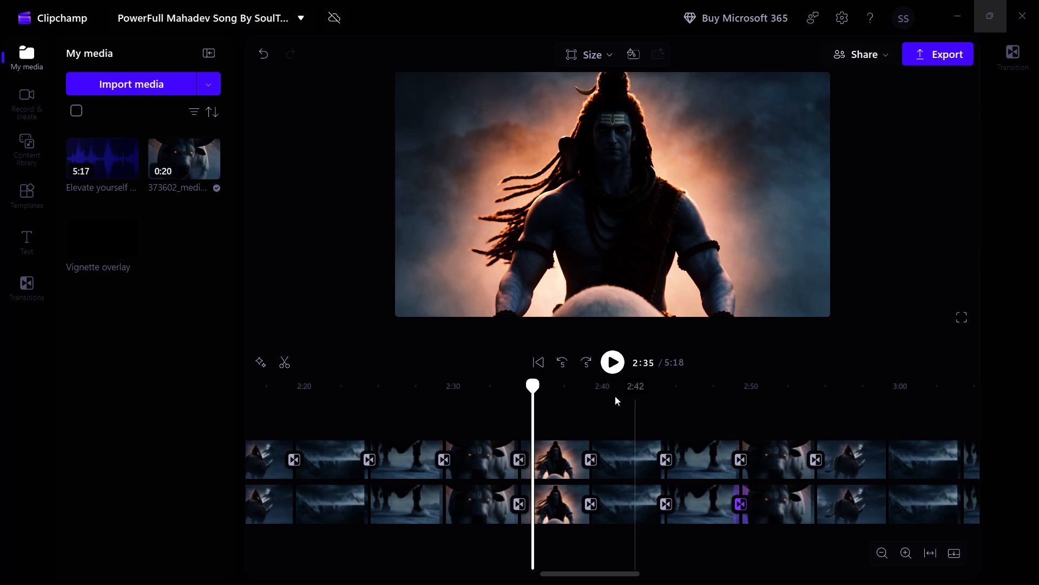
Play the preview from about 2:35 to check the lower-track transitions and pause it at about 2:41.
{"action": "left_click", "coordinate": [608, 366]}
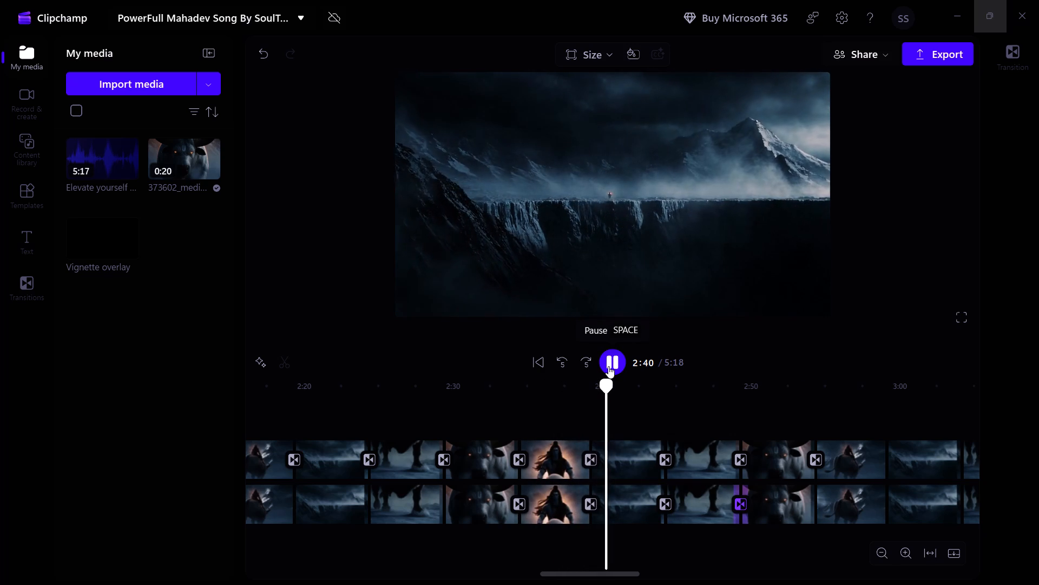
{"action": "left_click", "coordinate": [608, 366]}
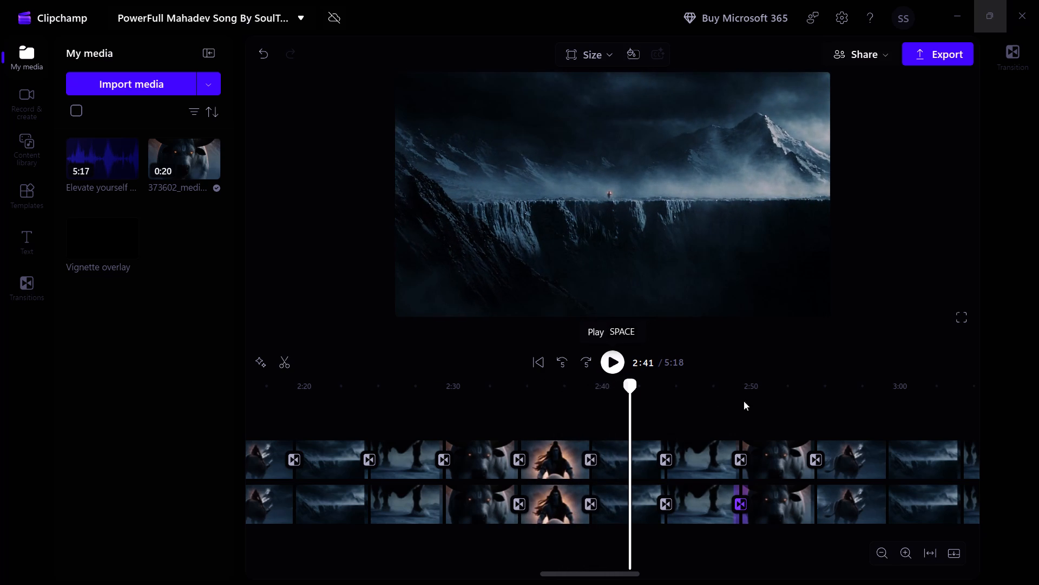
Add transitions on the lower video track at the clip joins near 2:54, 2:29, 2:24 and 2:19.
{"action": "left_click", "coordinate": [810, 500]}
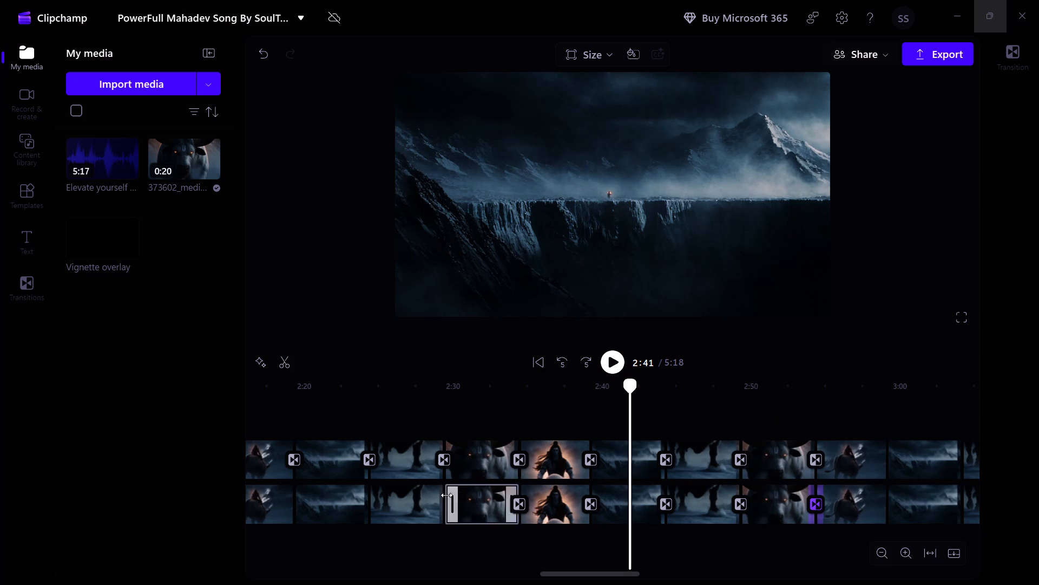
{"action": "left_click", "coordinate": [444, 502]}
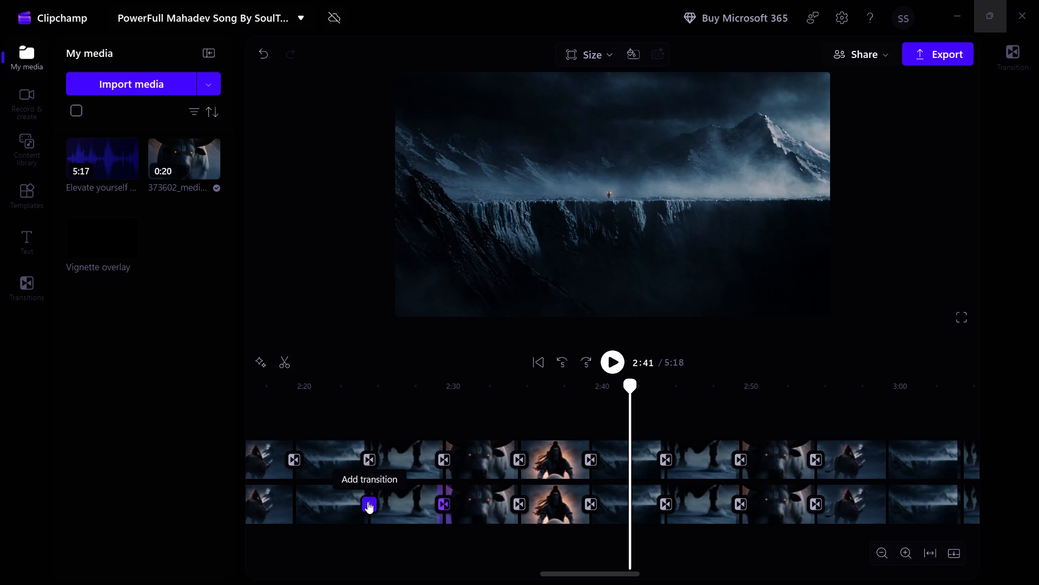
{"action": "left_click", "coordinate": [367, 502]}
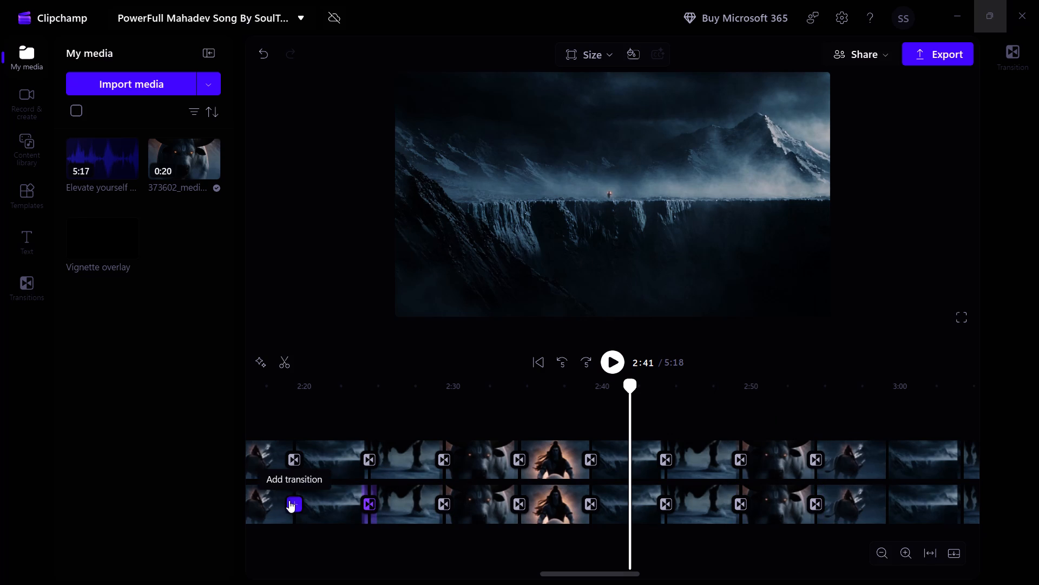
{"action": "left_click", "coordinate": [292, 502]}
{"action": "scroll", "coordinate": [423, 513], "scroll_direction": "right", "scroll_amount": 1}
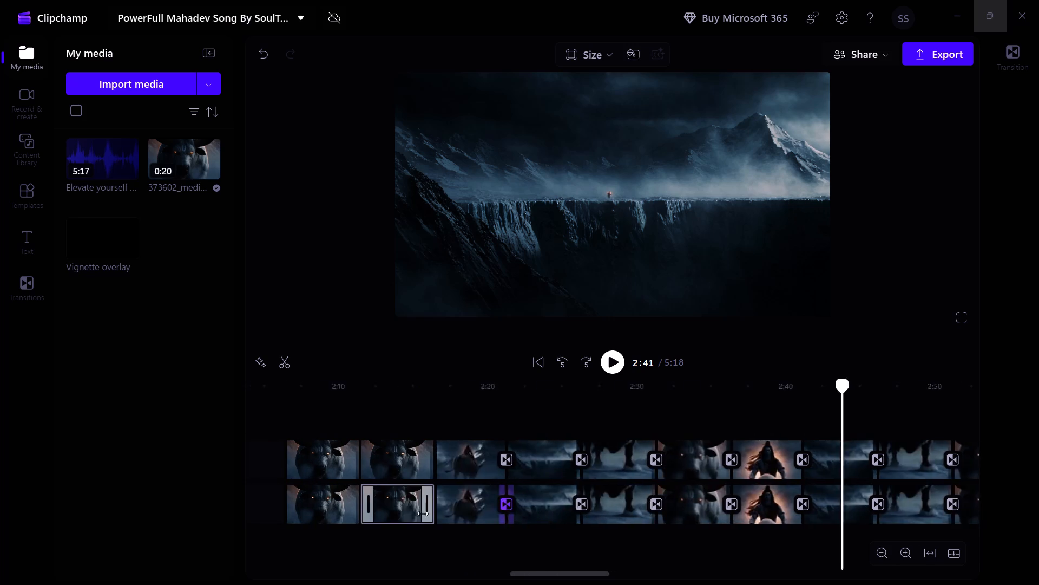
Add transitions on both video tracks at the first four clip joins, near 0:05, 0:10, 0:15 and 0:20.
{"action": "scroll", "coordinate": [423, 513], "scroll_direction": "right", "scroll_amount": 6}
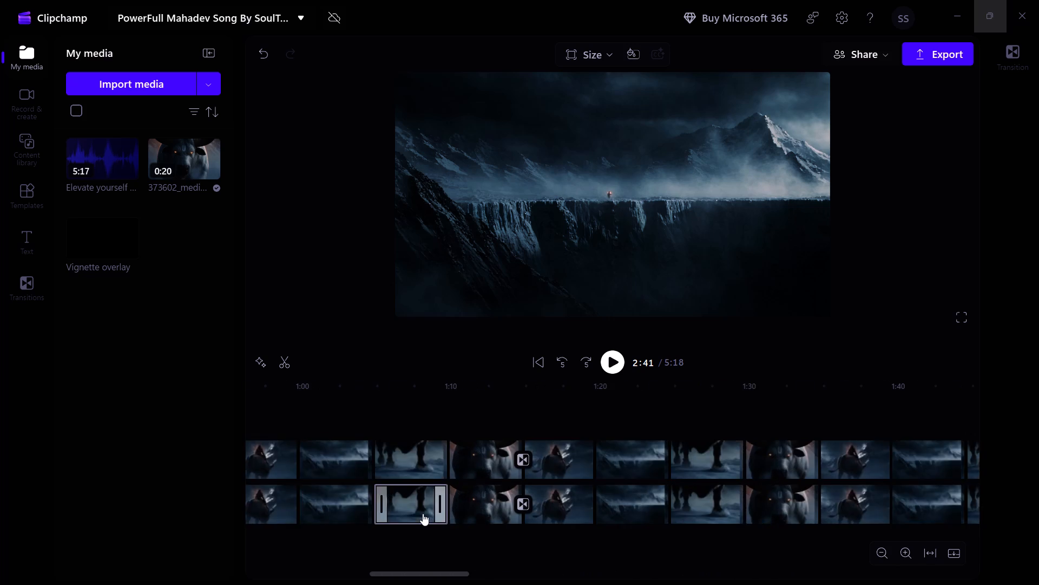
{"action": "scroll", "coordinate": [423, 513], "scroll_direction": "right", "scroll_amount": 10}
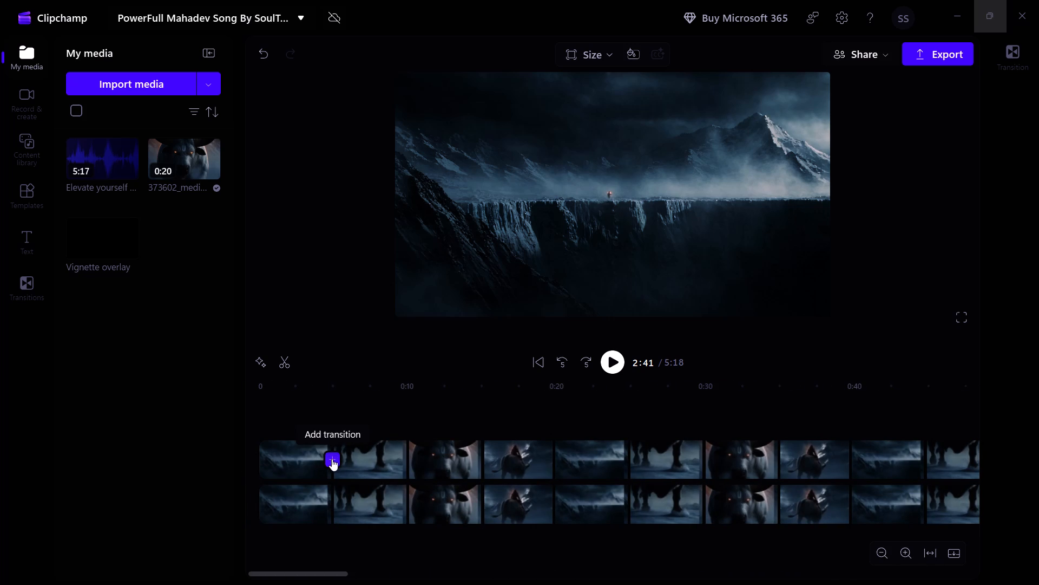
{"action": "left_click", "coordinate": [332, 459]}
{"action": "left_click", "coordinate": [406, 458]}
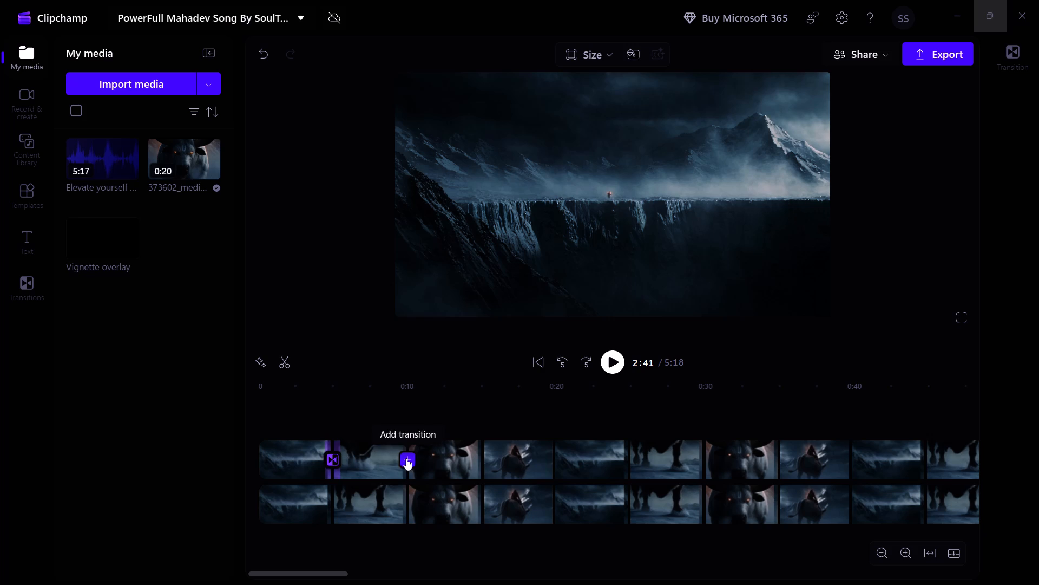
{"action": "left_click", "coordinate": [480, 460]}
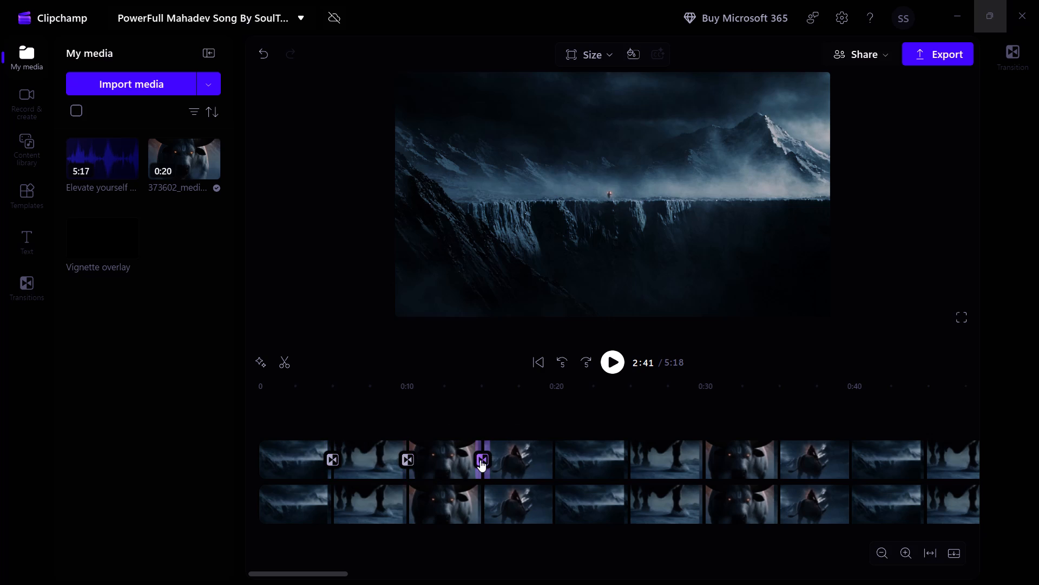
{"action": "left_click", "coordinate": [331, 502]}
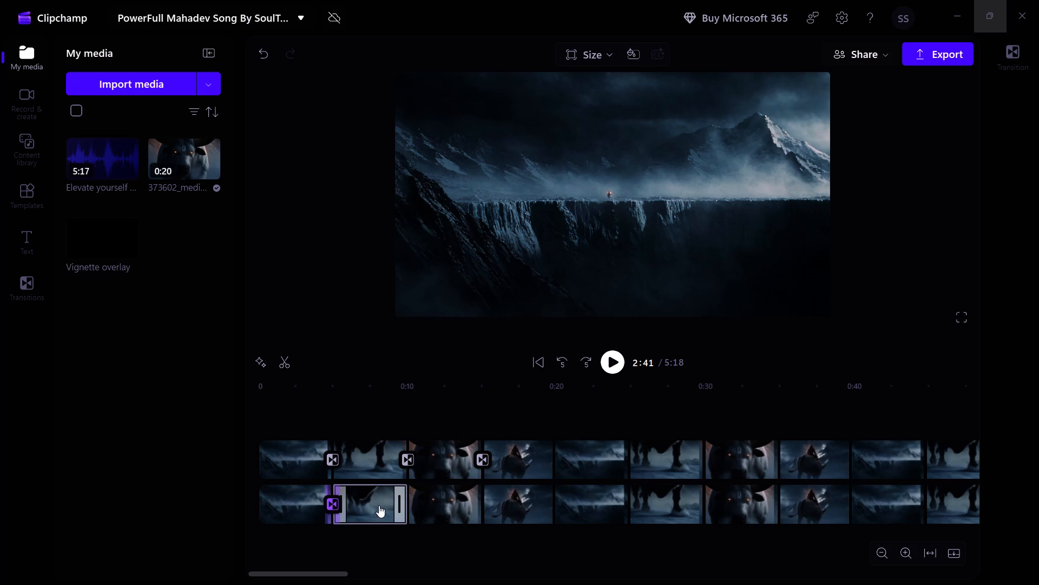
{"action": "left_click", "coordinate": [409, 503]}
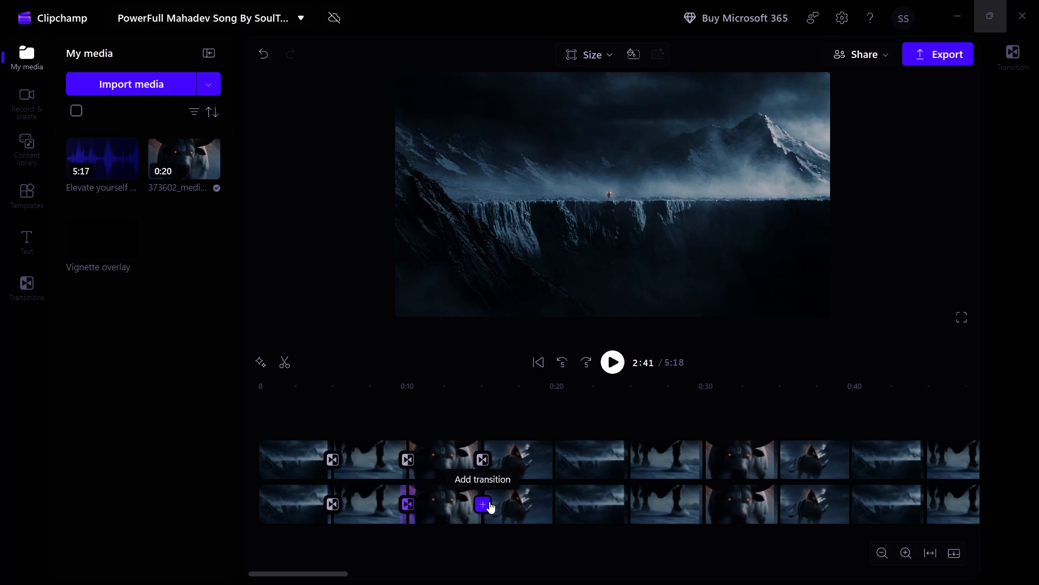
{"action": "left_click", "coordinate": [484, 503]}
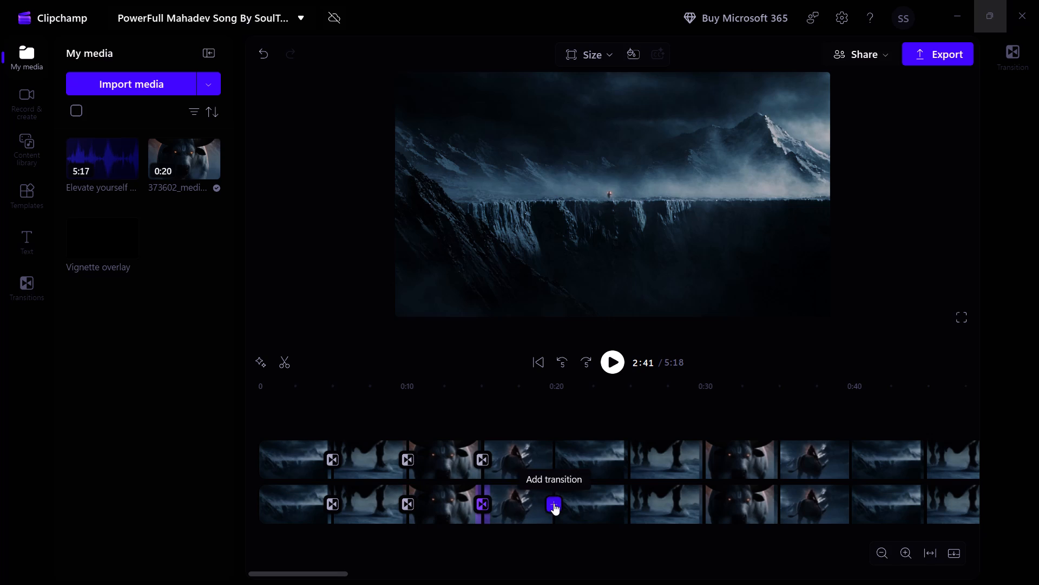
{"action": "left_click", "coordinate": [554, 503]}
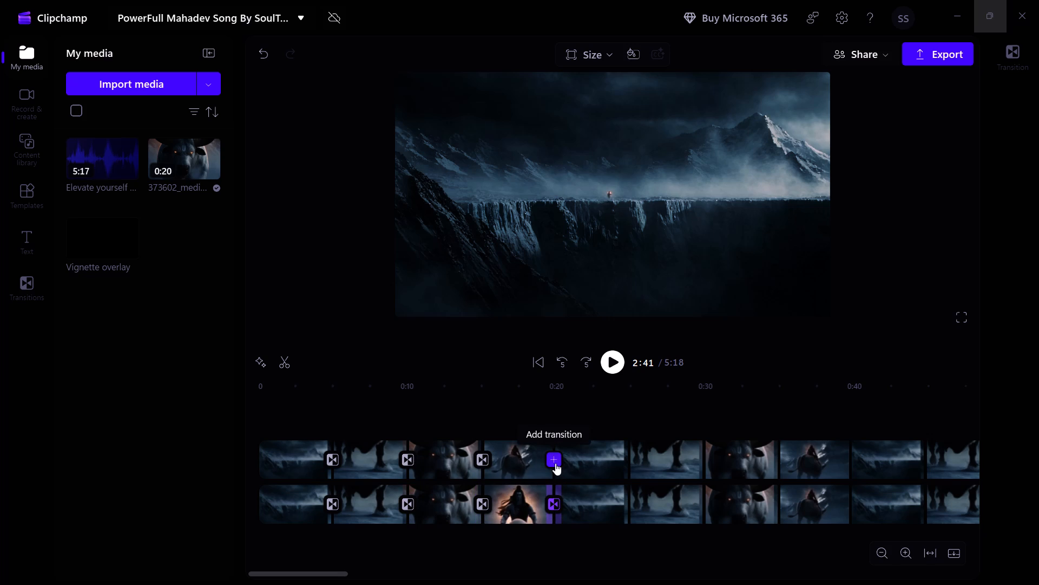
{"action": "left_click", "coordinate": [555, 463]}
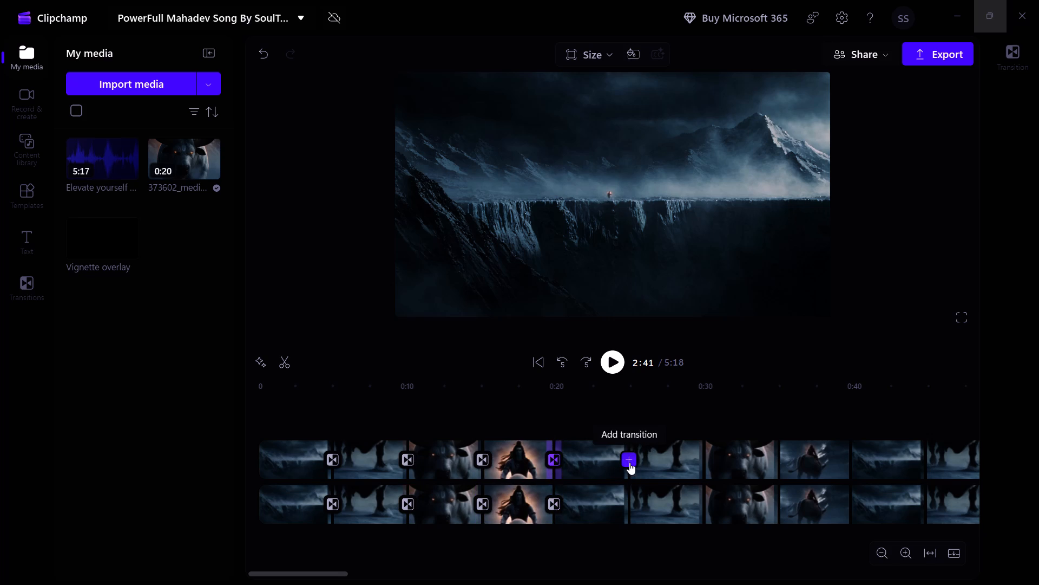
Add transitions on both video tracks at the clip joins near 0:25, 0:30, 0:35 and 0:40.
{"action": "left_click", "coordinate": [629, 463]}
{"action": "left_click", "coordinate": [630, 505]}
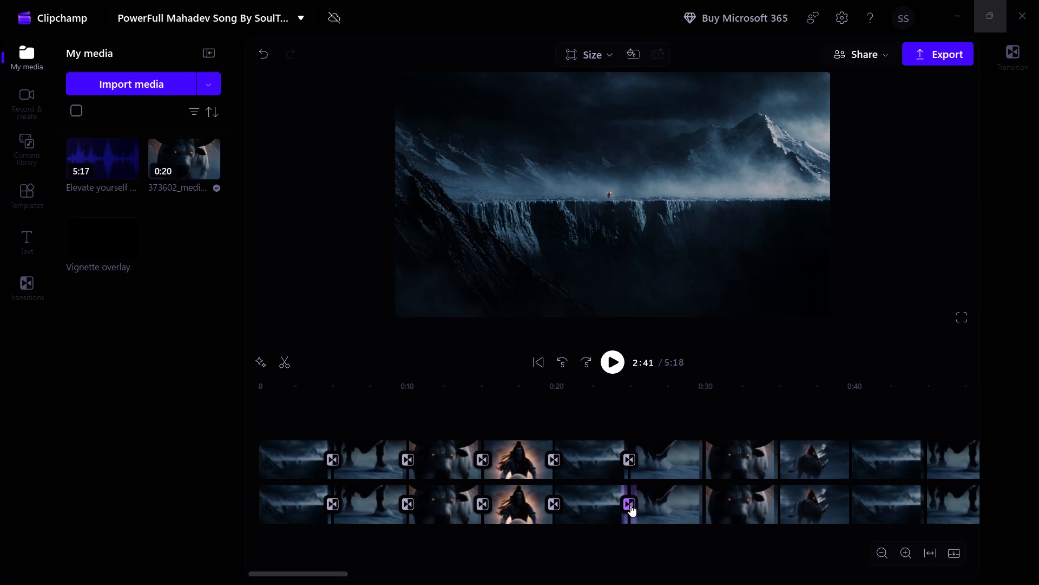
{"action": "left_click", "coordinate": [707, 501]}
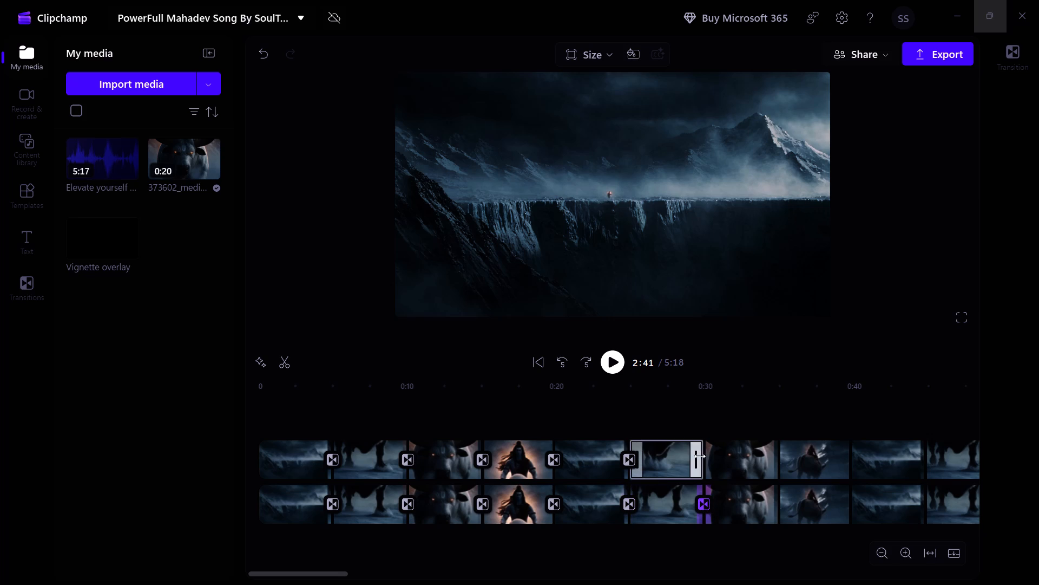
{"action": "left_click", "coordinate": [705, 462]}
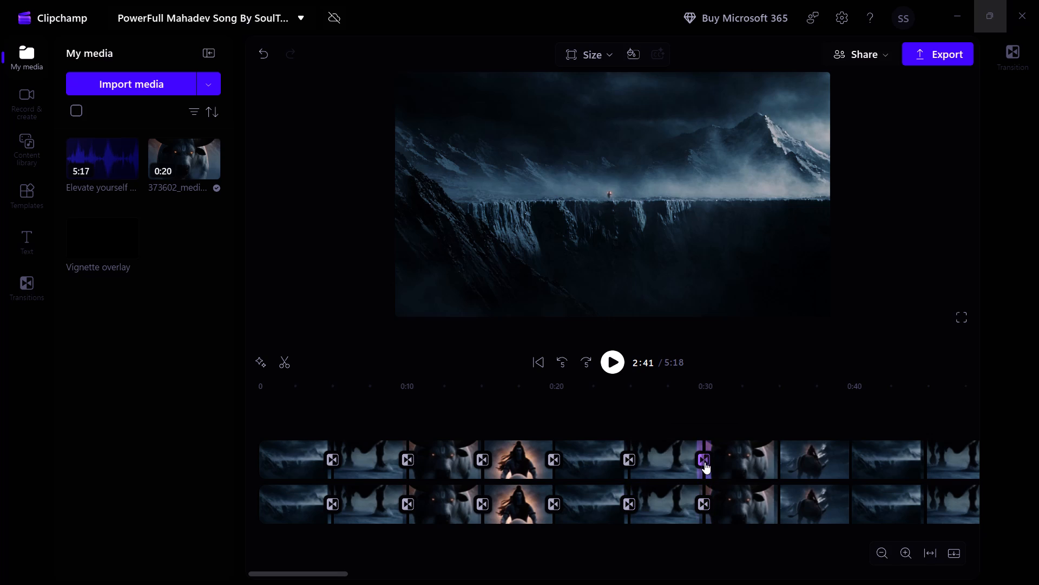
{"action": "left_click", "coordinate": [779, 459]}
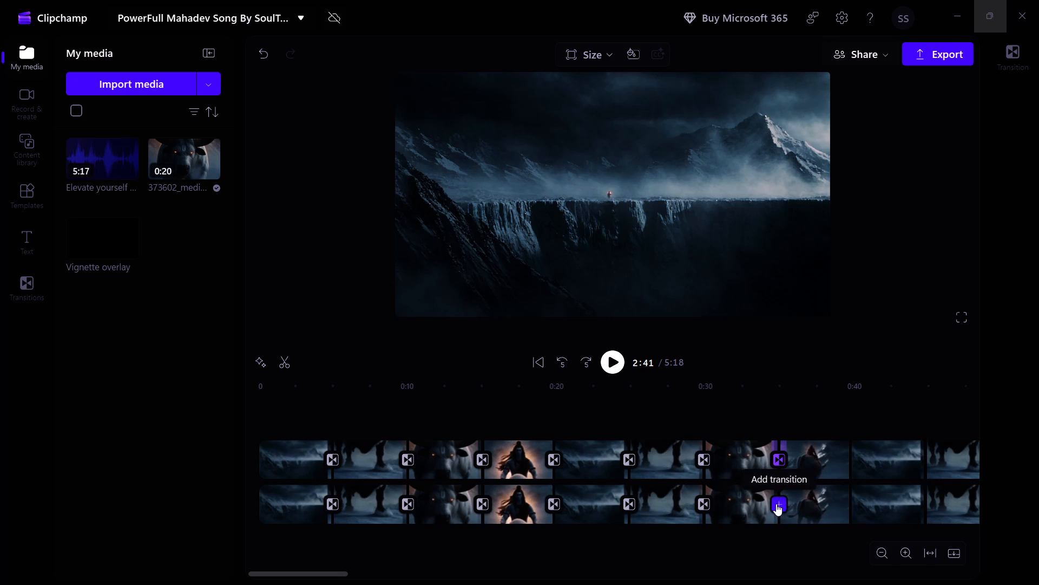
{"action": "left_click", "coordinate": [776, 504]}
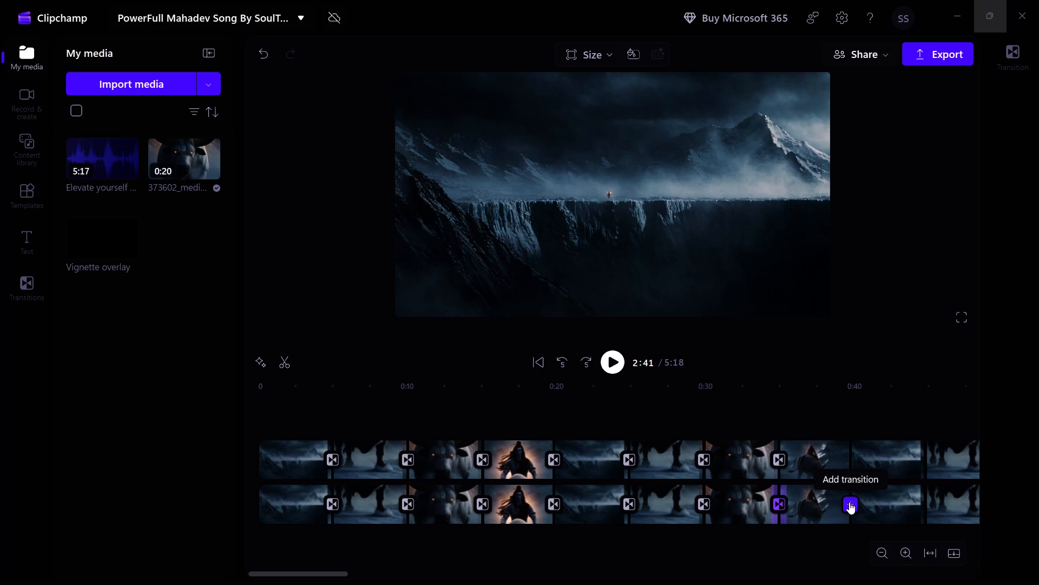
{"action": "left_click", "coordinate": [849, 502]}
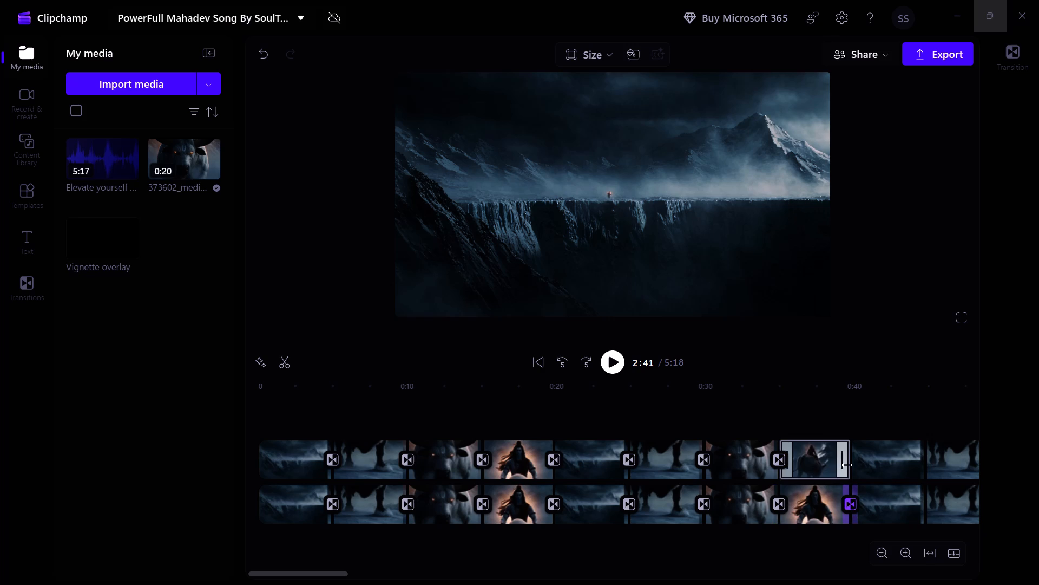
{"action": "left_click", "coordinate": [849, 458]}
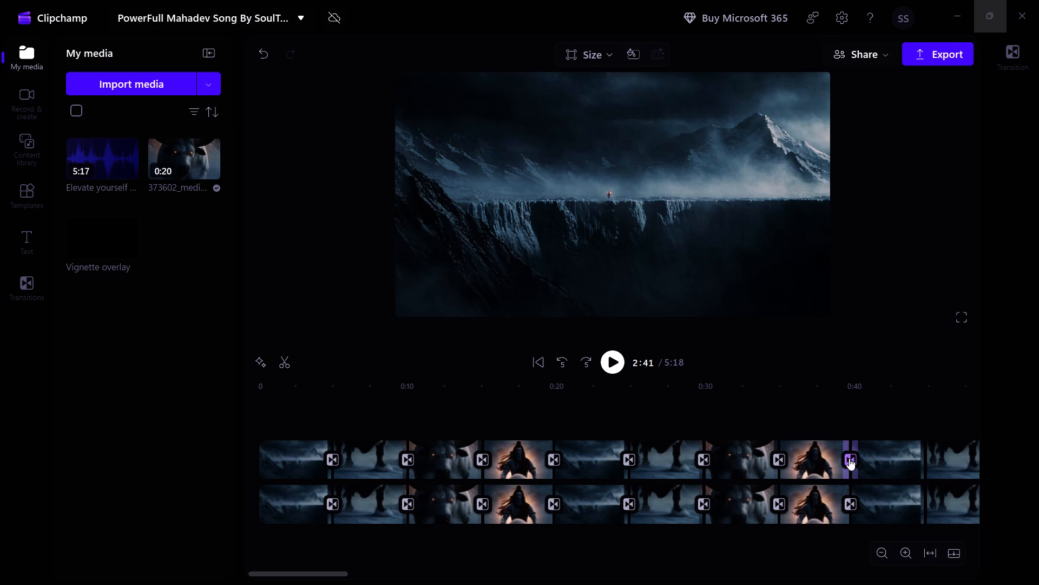
Add transitions on both video tracks at the five clip joins between about 0:45 and 1:05.
{"action": "scroll", "coordinate": [849, 458], "scroll_direction": "left", "scroll_amount": 2}
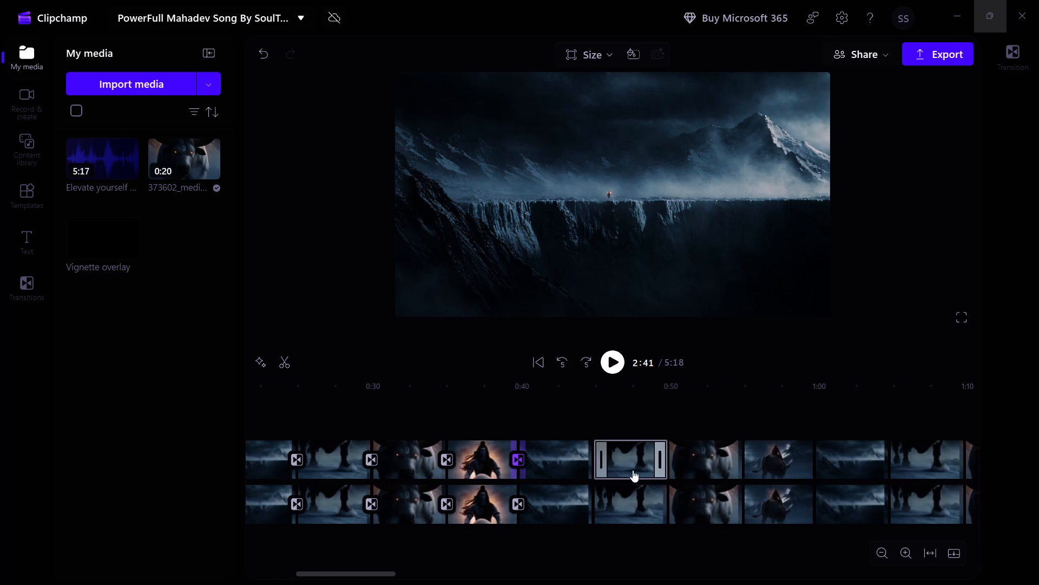
{"action": "left_click", "coordinate": [589, 458]}
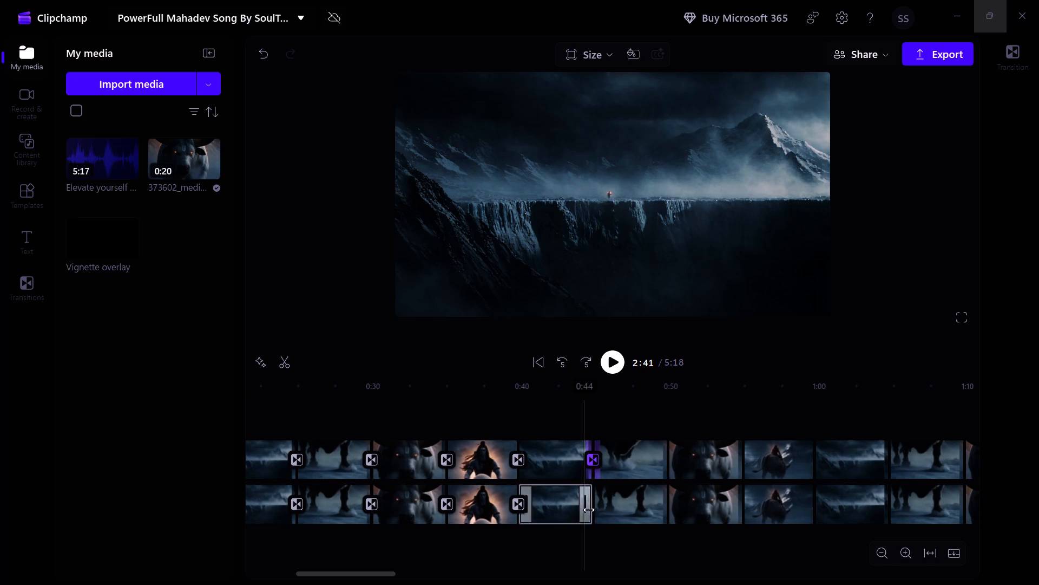
{"action": "left_click", "coordinate": [592, 504]}
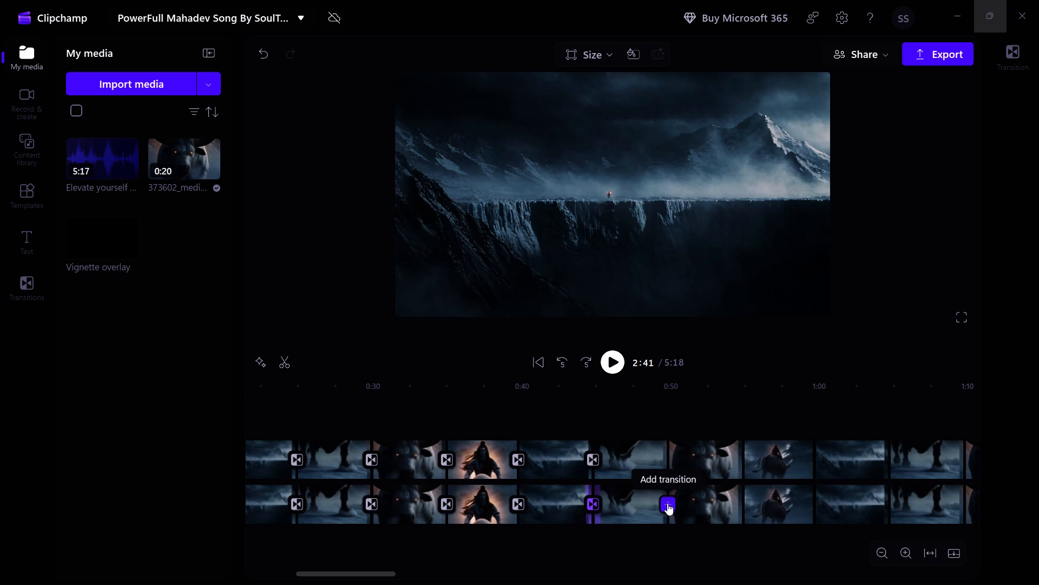
{"action": "left_click", "coordinate": [667, 503]}
{"action": "left_click", "coordinate": [666, 460]}
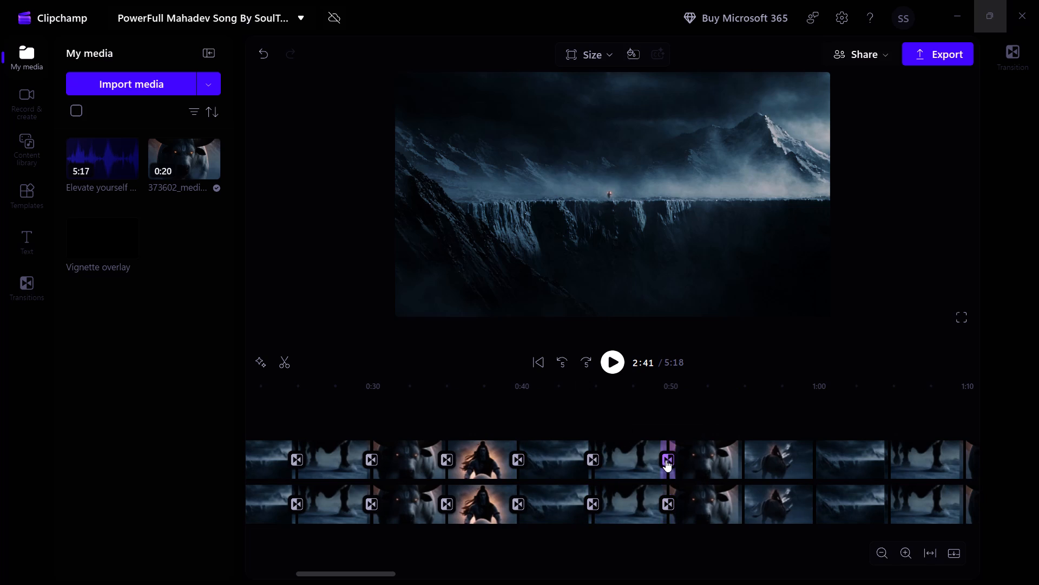
{"action": "left_click", "coordinate": [743, 458]}
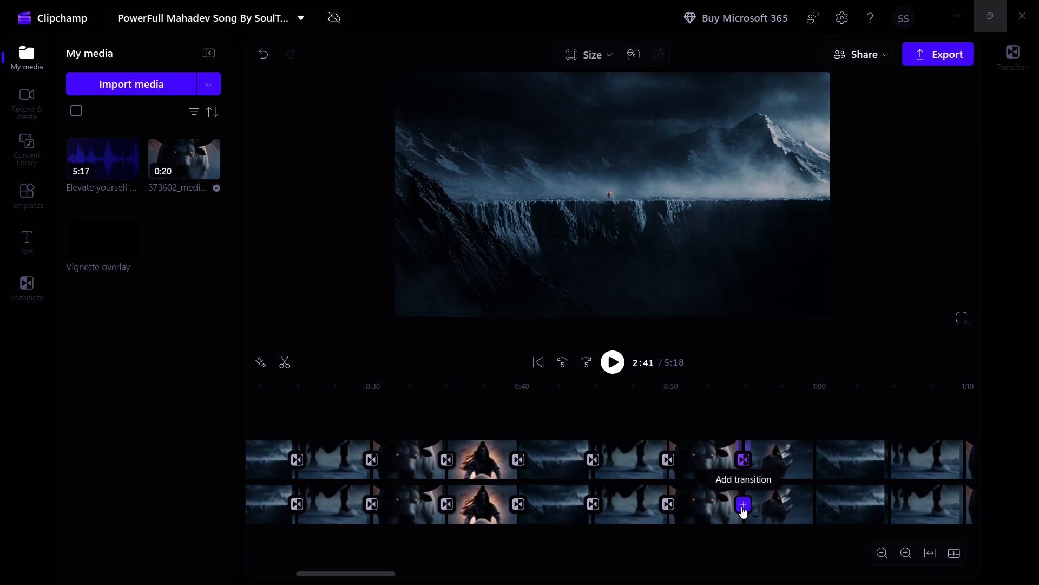
{"action": "left_click", "coordinate": [741, 506]}
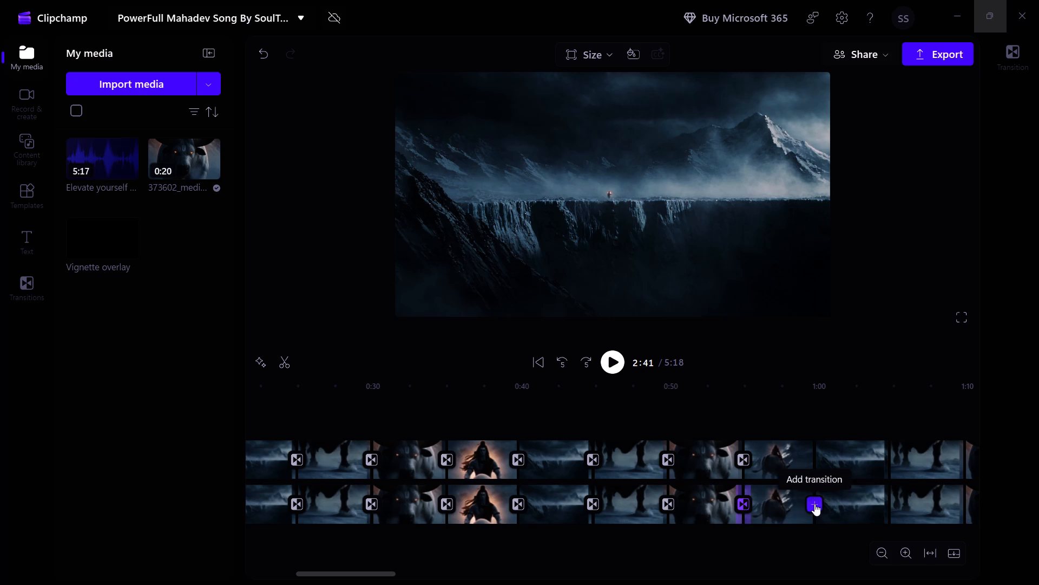
{"action": "left_click", "coordinate": [814, 504]}
{"action": "left_click", "coordinate": [815, 465]}
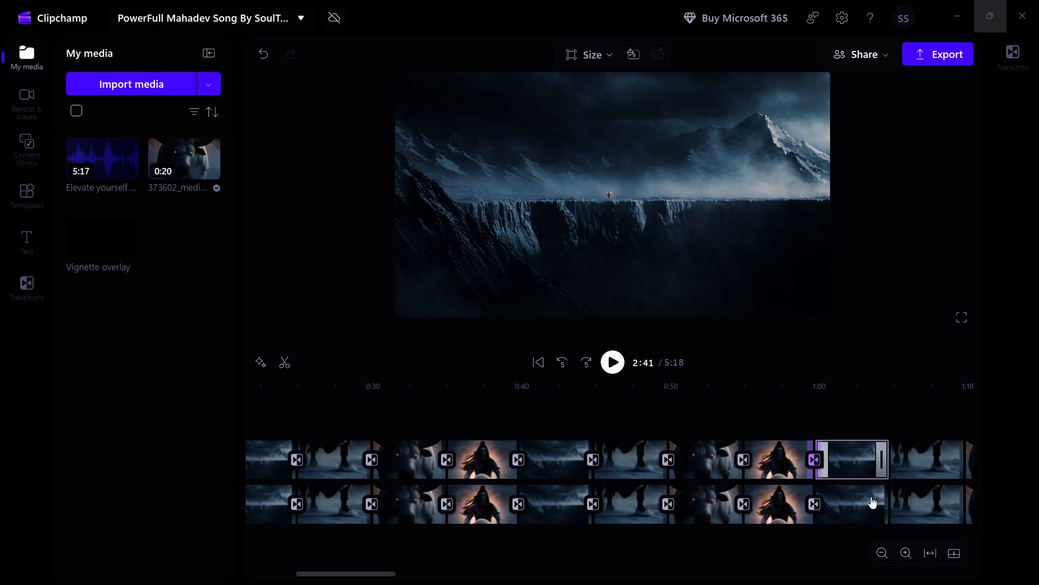
{"action": "left_click", "coordinate": [891, 505]}
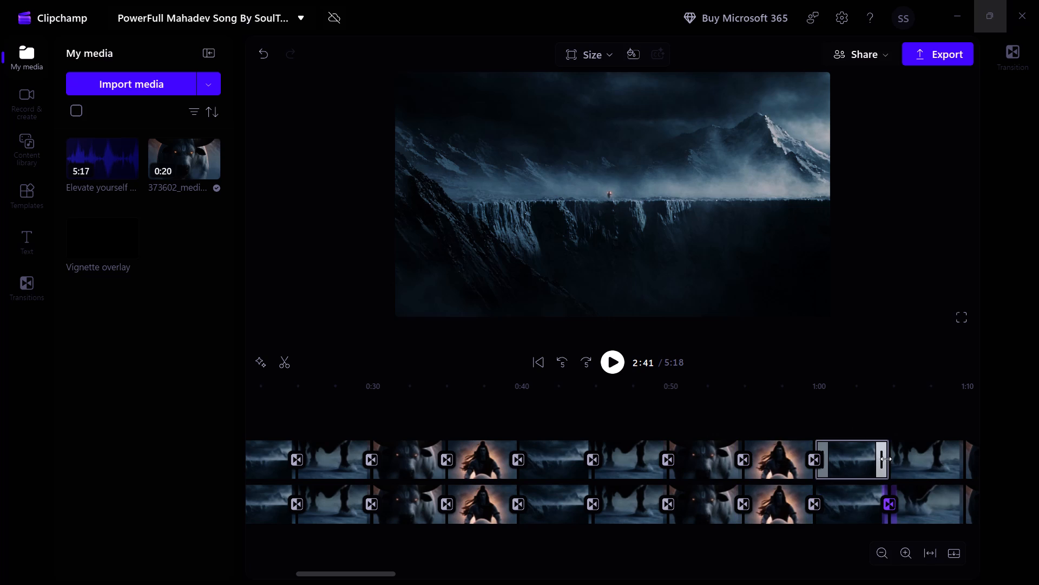
{"action": "left_click", "coordinate": [890, 460]}
Add transitions on both video tracks at the clip joins near 1:10, 1:20, 1:25 and 1:30.
{"action": "scroll", "coordinate": [890, 460], "scroll_direction": "left", "scroll_amount": 2}
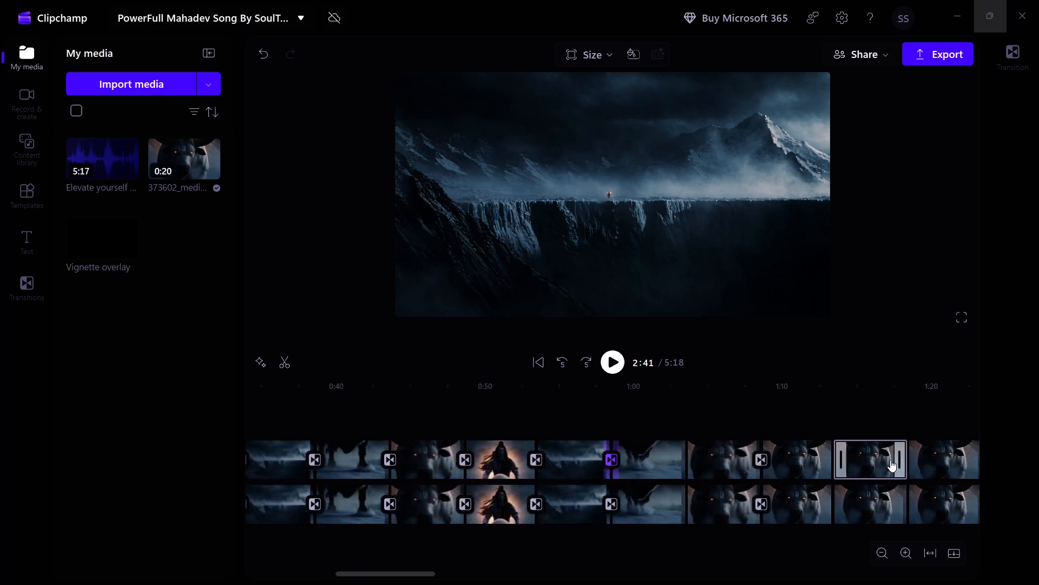
{"action": "scroll", "coordinate": [890, 460], "scroll_direction": "left", "scroll_amount": 2}
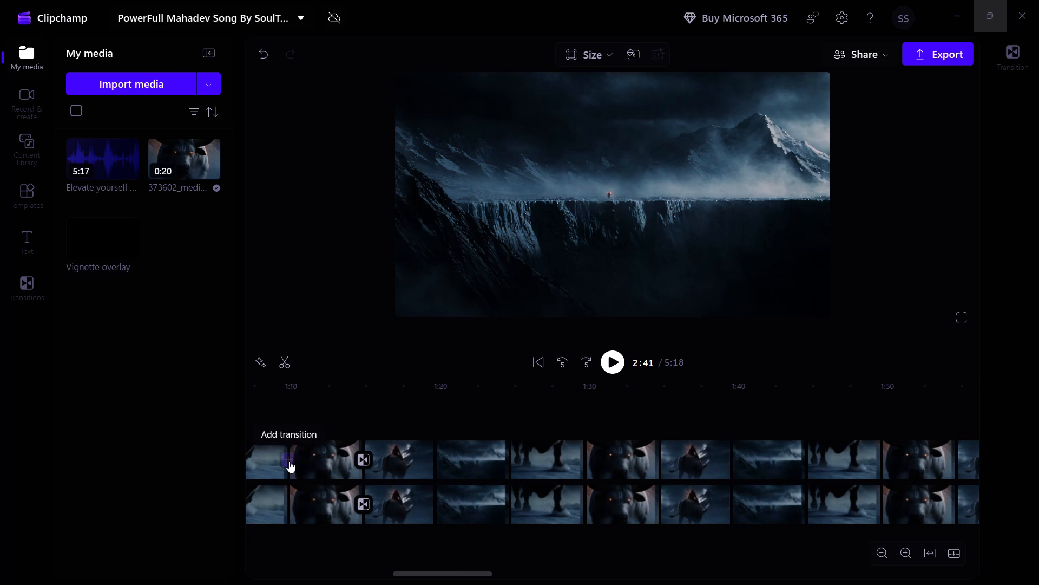
{"action": "left_click", "coordinate": [289, 461]}
{"action": "left_click", "coordinate": [286, 501]}
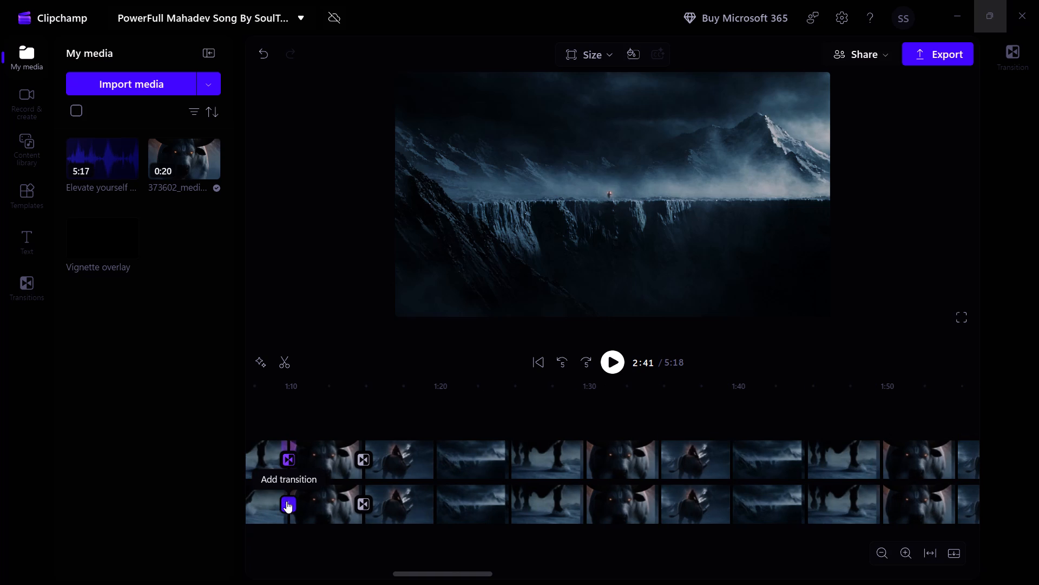
{"action": "scroll", "coordinate": [286, 501], "scroll_direction": "right", "scroll_amount": 1}
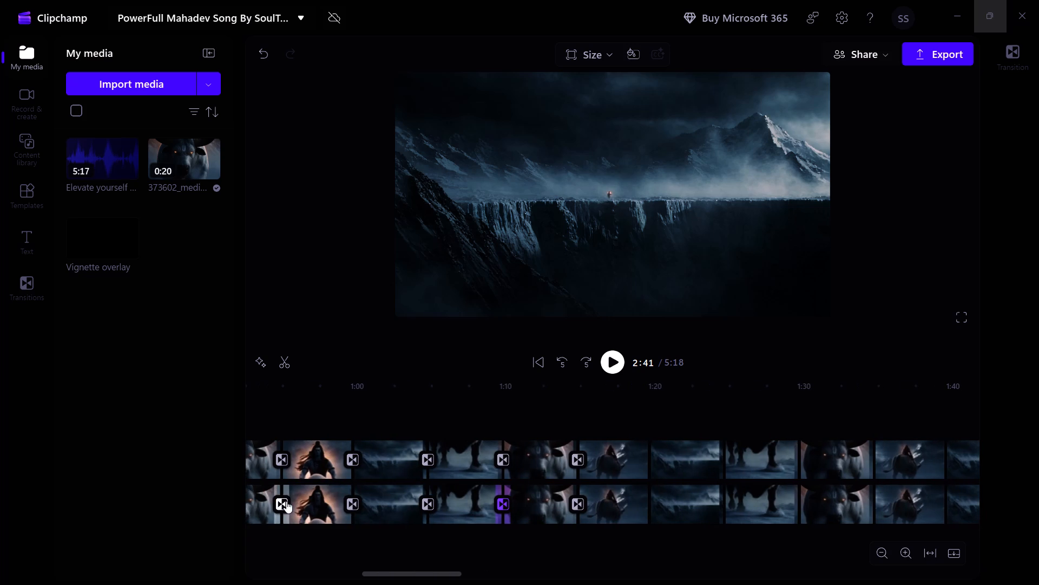
{"action": "left_click", "coordinate": [647, 454]}
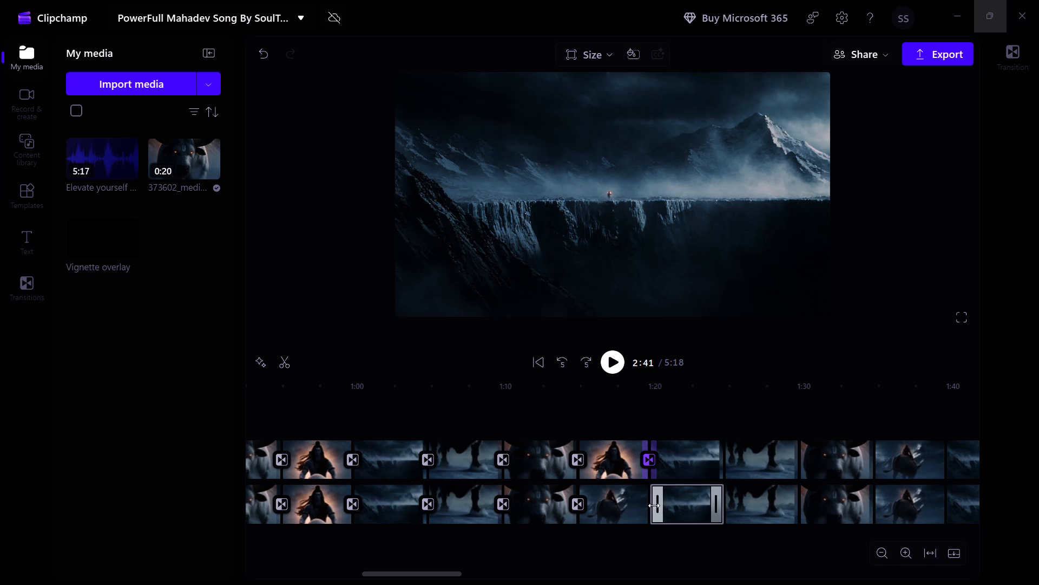
{"action": "left_click", "coordinate": [649, 506]}
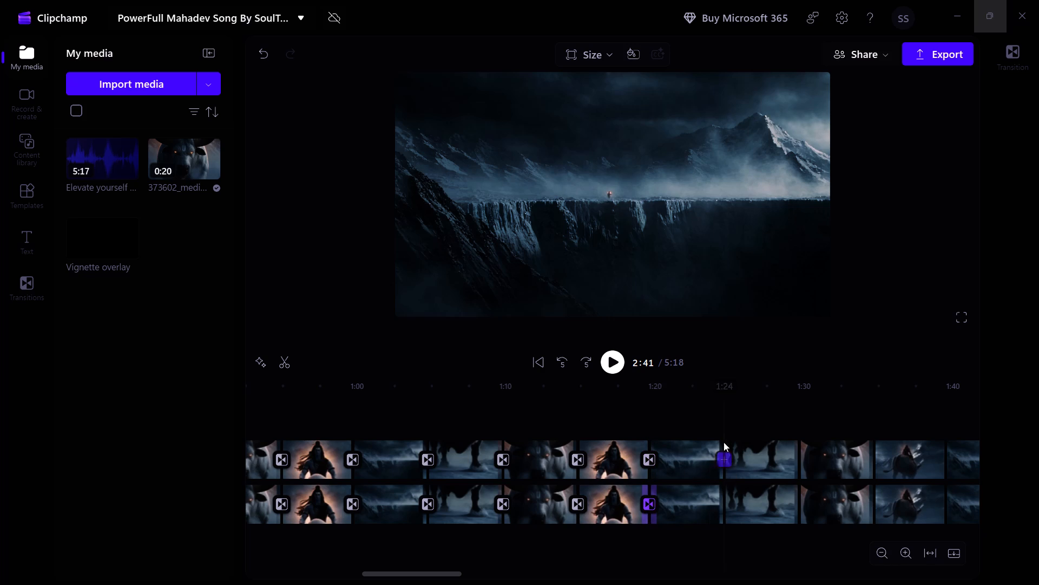
{"action": "left_click", "coordinate": [724, 459]}
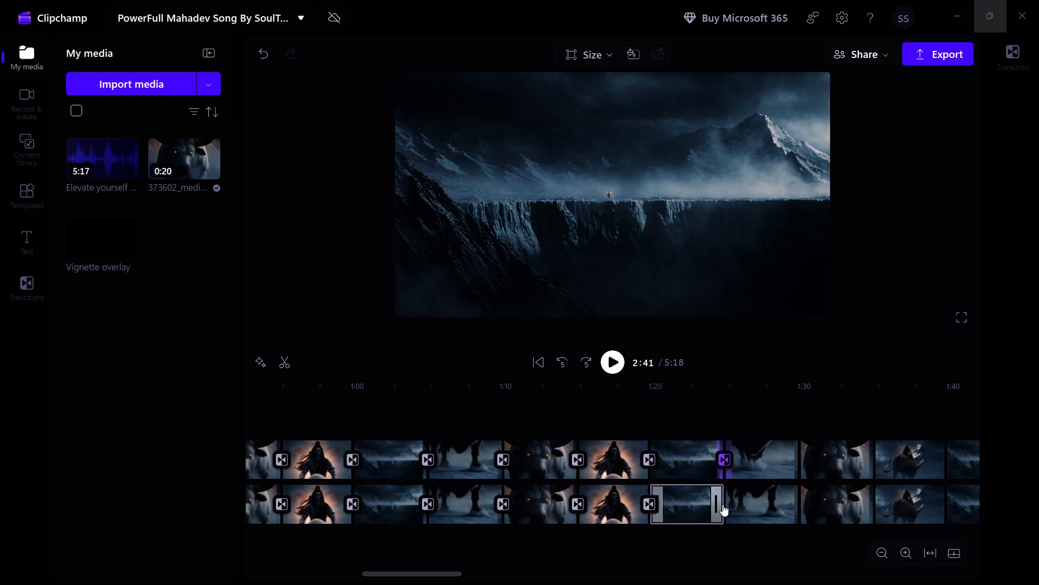
{"action": "left_click", "coordinate": [722, 504]}
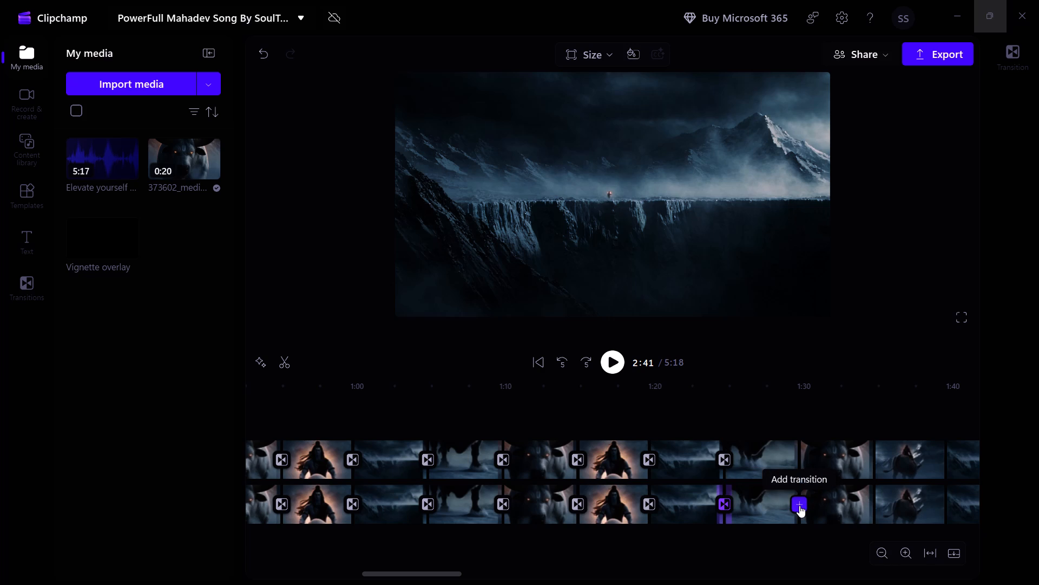
{"action": "left_click", "coordinate": [799, 505]}
{"action": "left_click", "coordinate": [801, 463]}
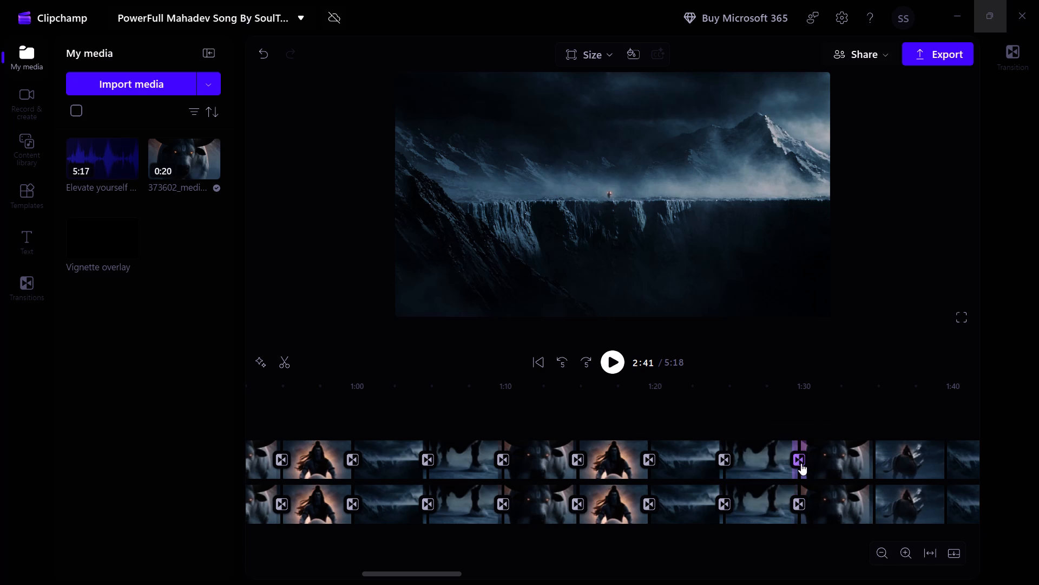
{"action": "scroll", "coordinate": [801, 463], "scroll_direction": "left", "scroll_amount": 3}
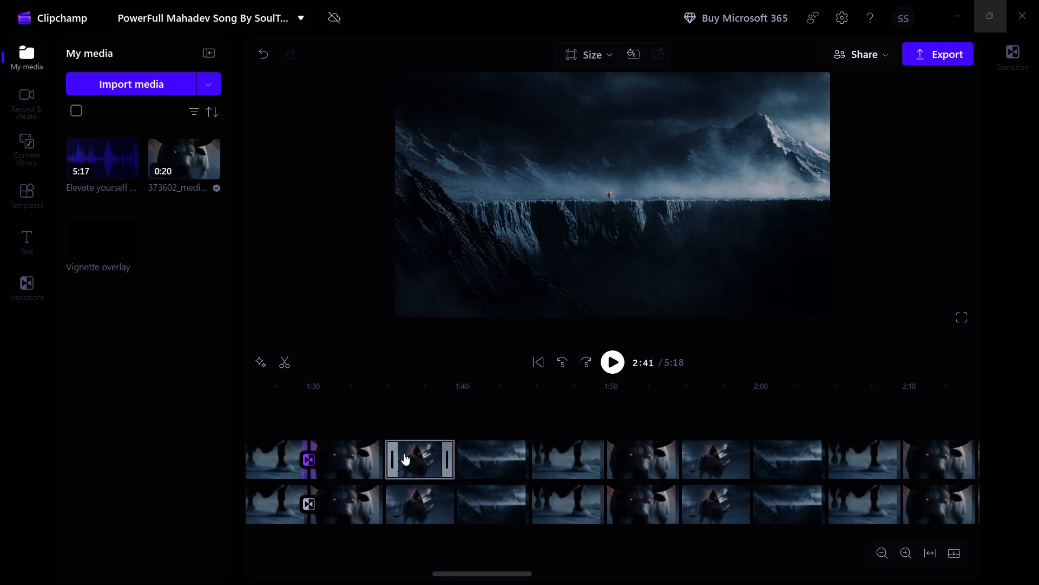
Add transitions on both video tracks at the clip joins near 1:35, 1:40, 1:45 and 1:50.
{"action": "left_click", "coordinate": [381, 453]}
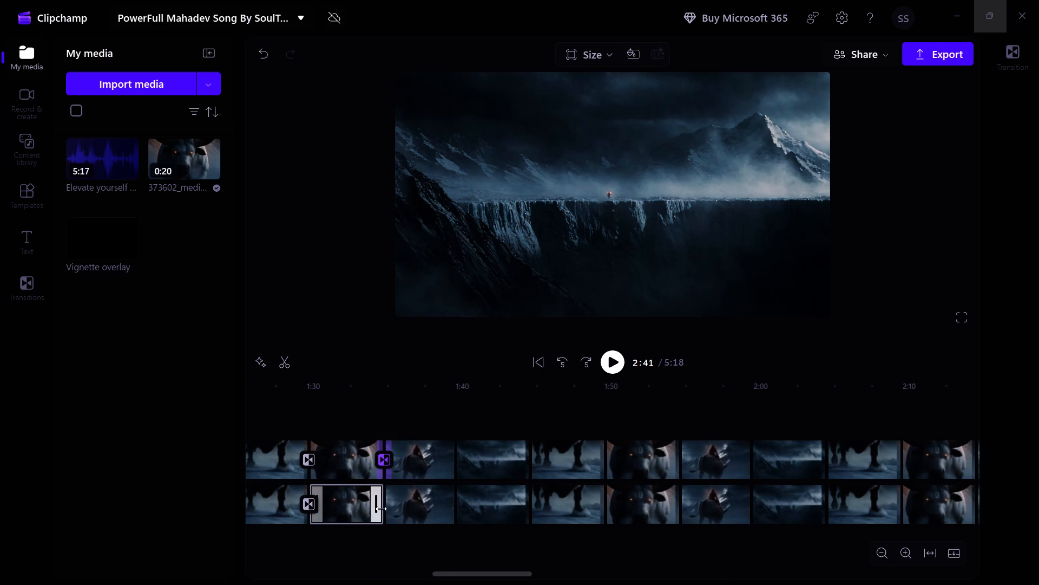
{"action": "left_click", "coordinate": [385, 507]}
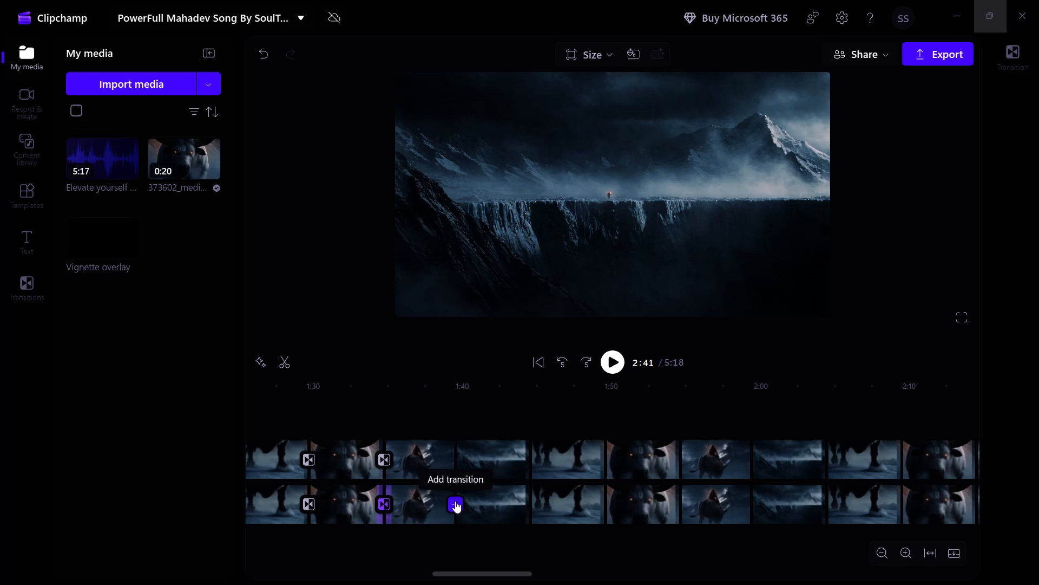
{"action": "left_click", "coordinate": [456, 505]}
{"action": "left_click", "coordinate": [456, 460]}
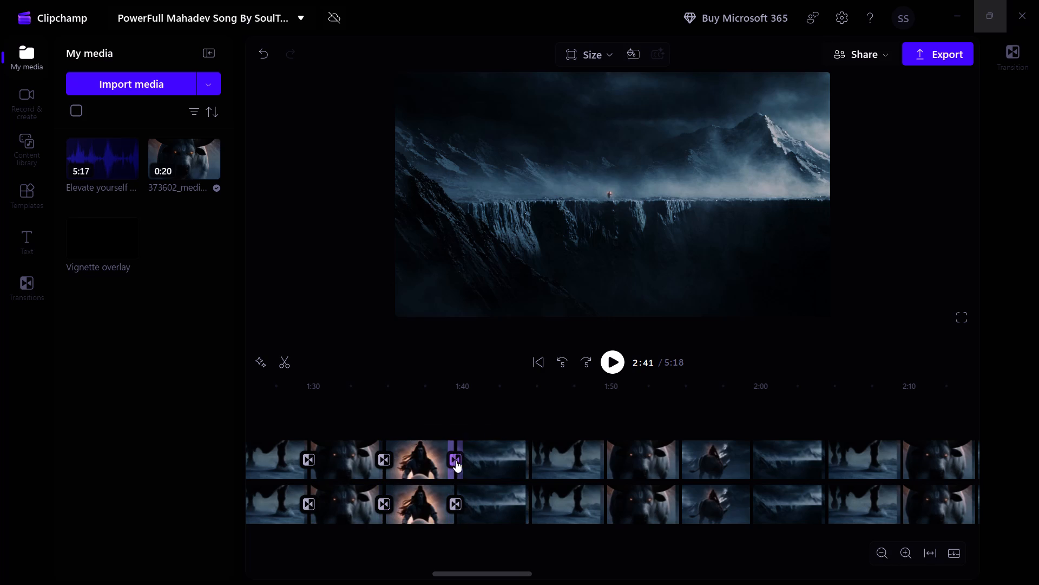
{"action": "left_click", "coordinate": [523, 462]}
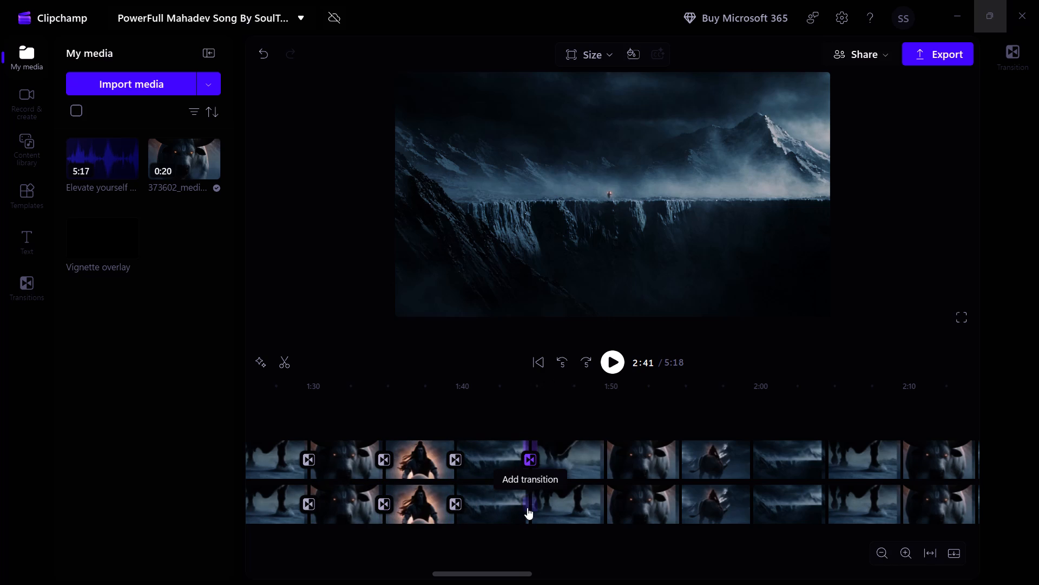
{"action": "left_click", "coordinate": [527, 510]}
{"action": "left_click", "coordinate": [603, 503]}
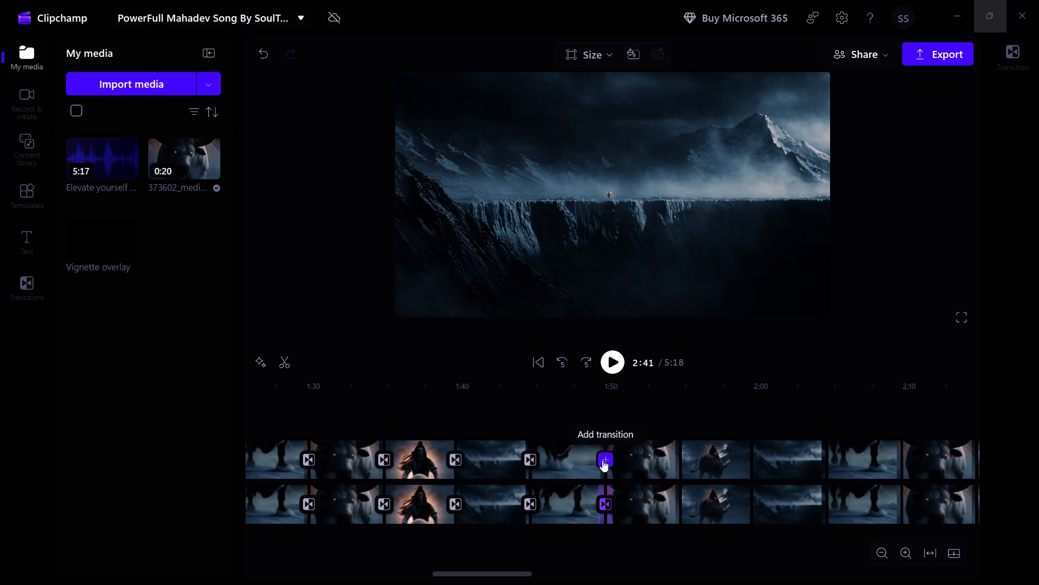
{"action": "left_click", "coordinate": [602, 460]}
Add transitions on both video tracks at the five clip joins between about 1:55 and 2:15.
{"action": "left_click", "coordinate": [681, 460]}
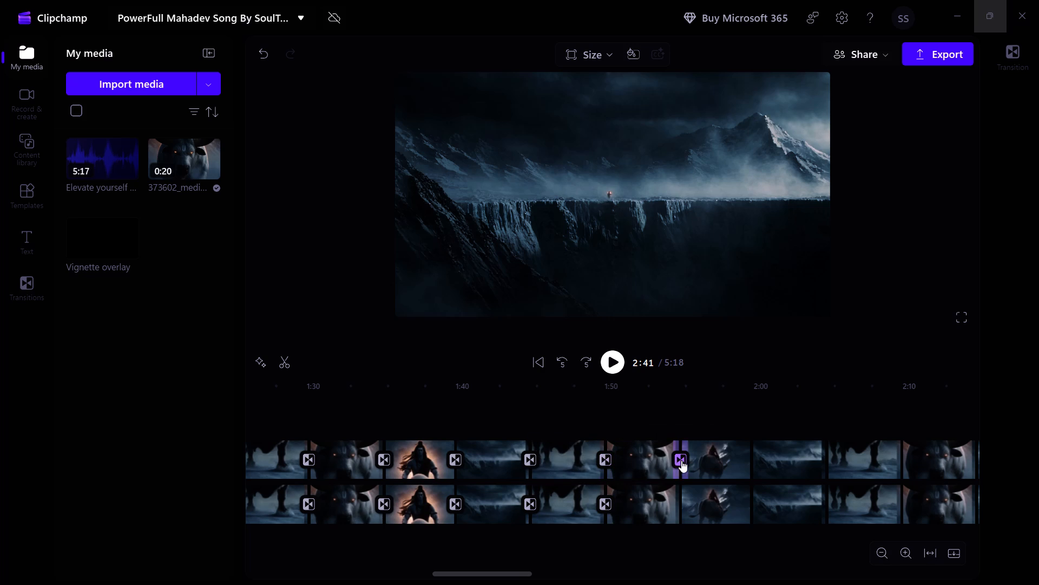
{"action": "left_click", "coordinate": [679, 507]}
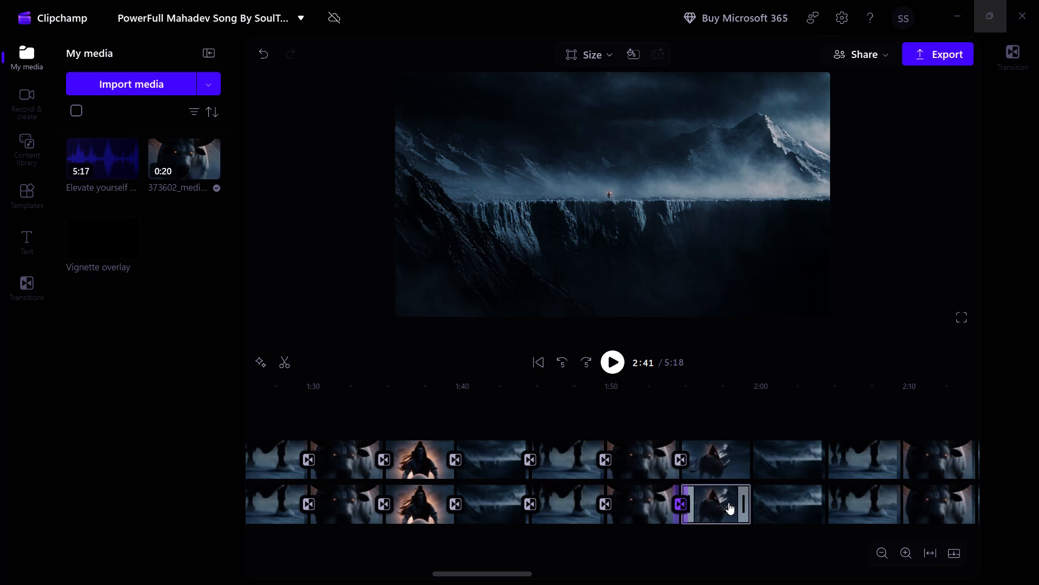
{"action": "left_click", "coordinate": [750, 506]}
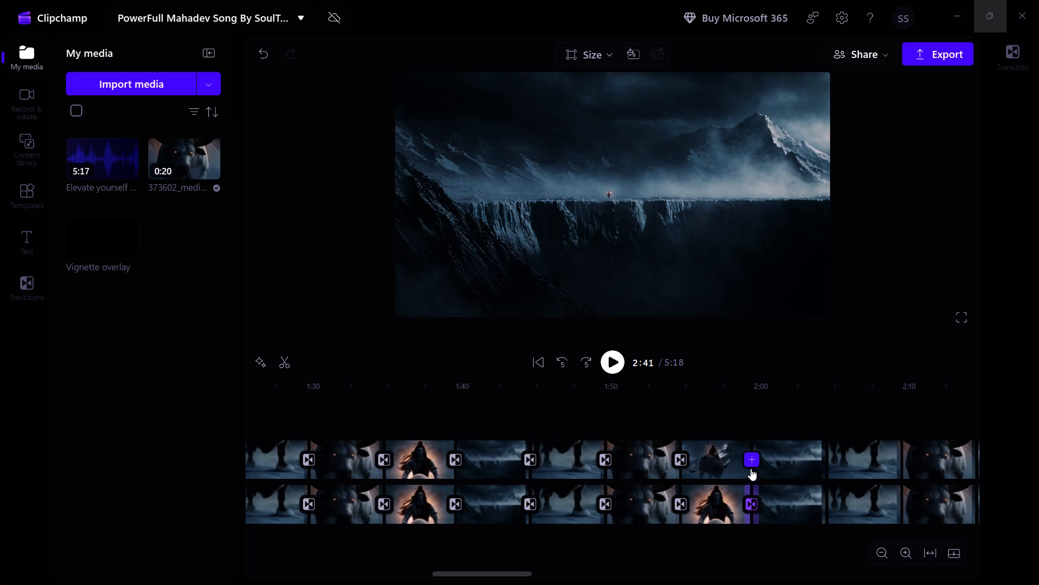
{"action": "left_click", "coordinate": [751, 464]}
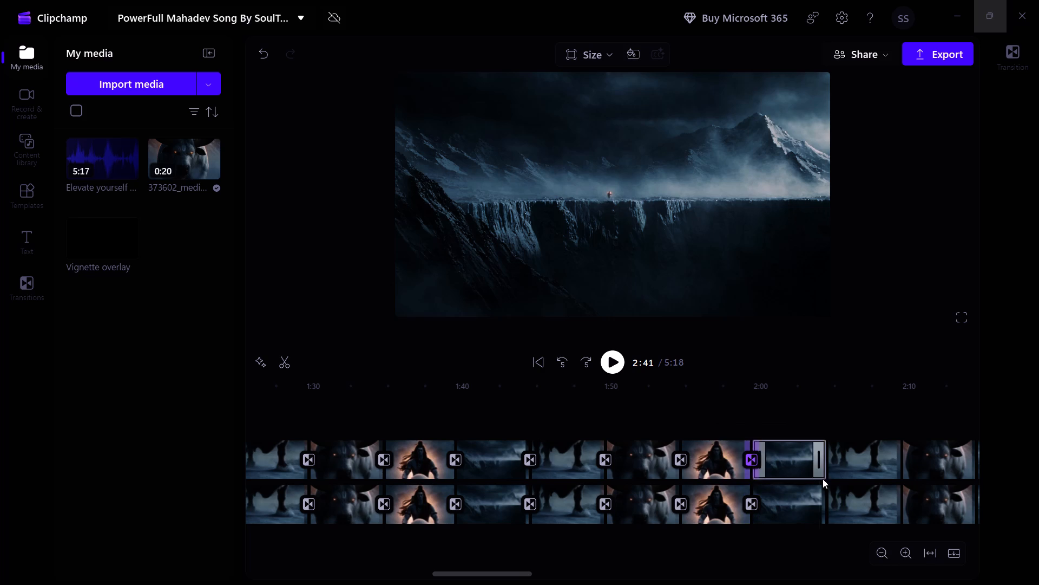
{"action": "left_click", "coordinate": [824, 463]}
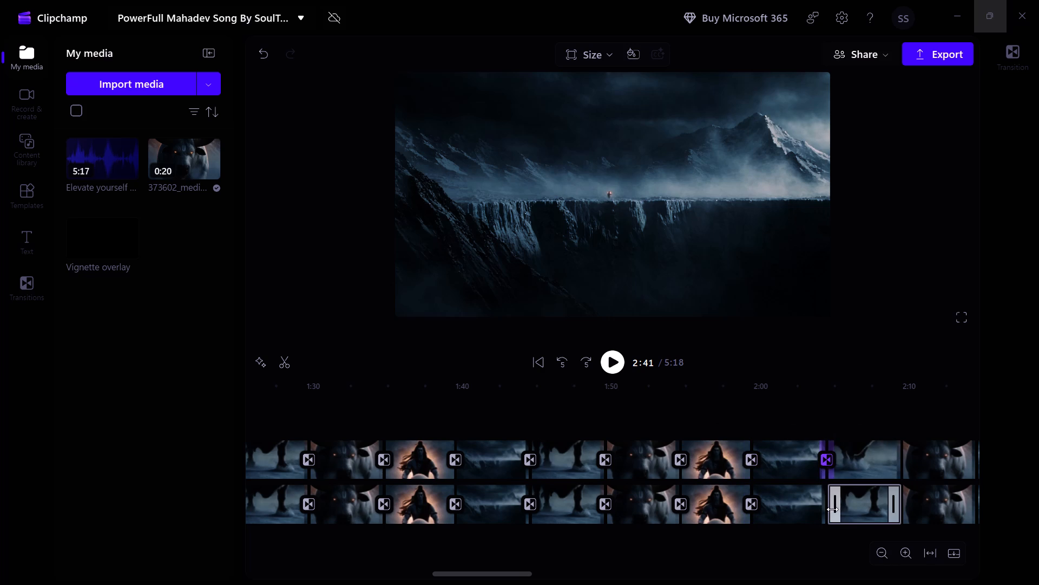
{"action": "left_click", "coordinate": [827, 505]}
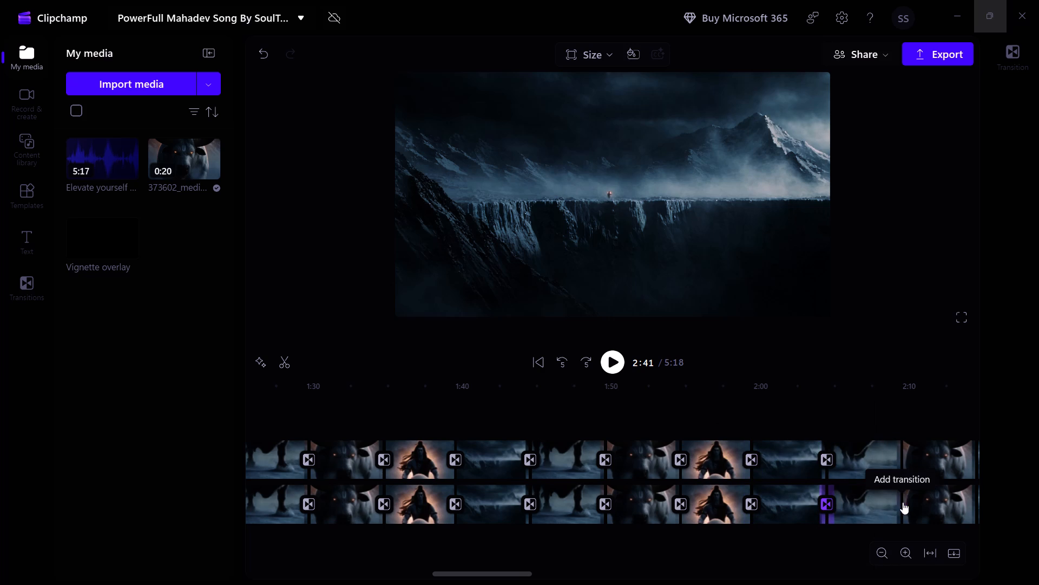
{"action": "left_click", "coordinate": [902, 503]}
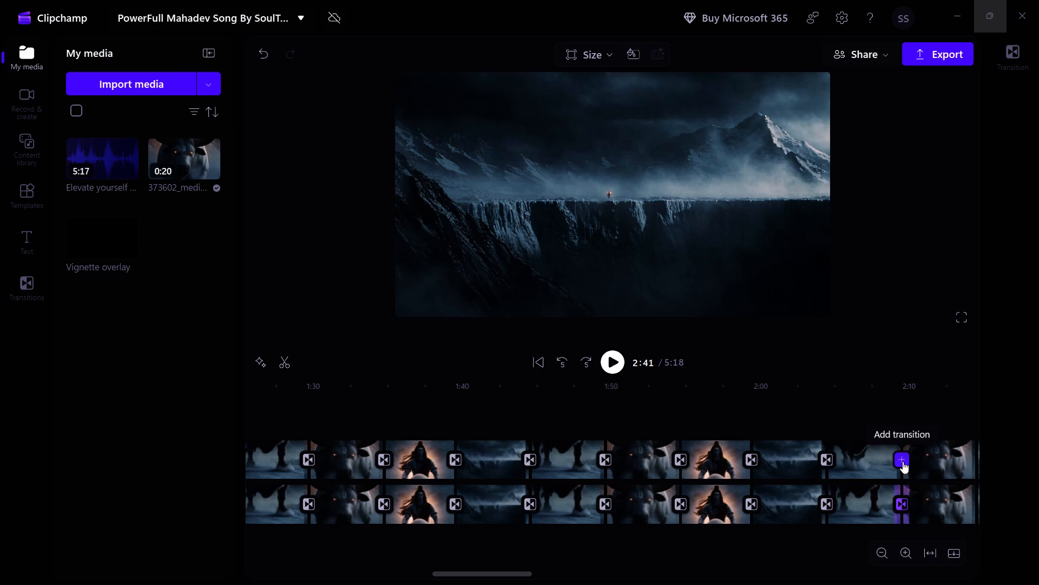
{"action": "left_click", "coordinate": [903, 461]}
{"action": "scroll", "coordinate": [903, 461], "scroll_direction": "left", "scroll_amount": 2}
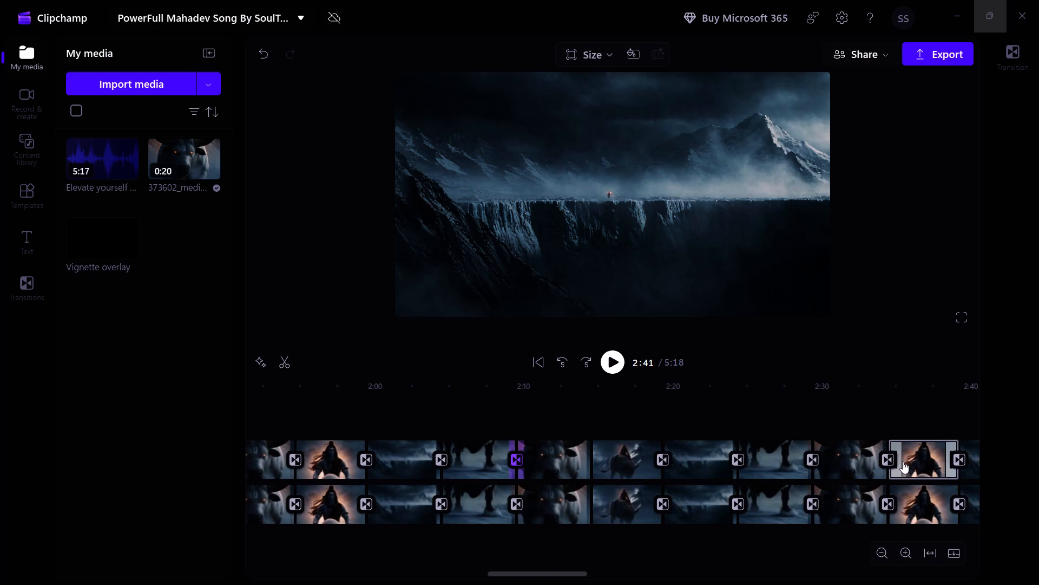
{"action": "left_click", "coordinate": [591, 461]}
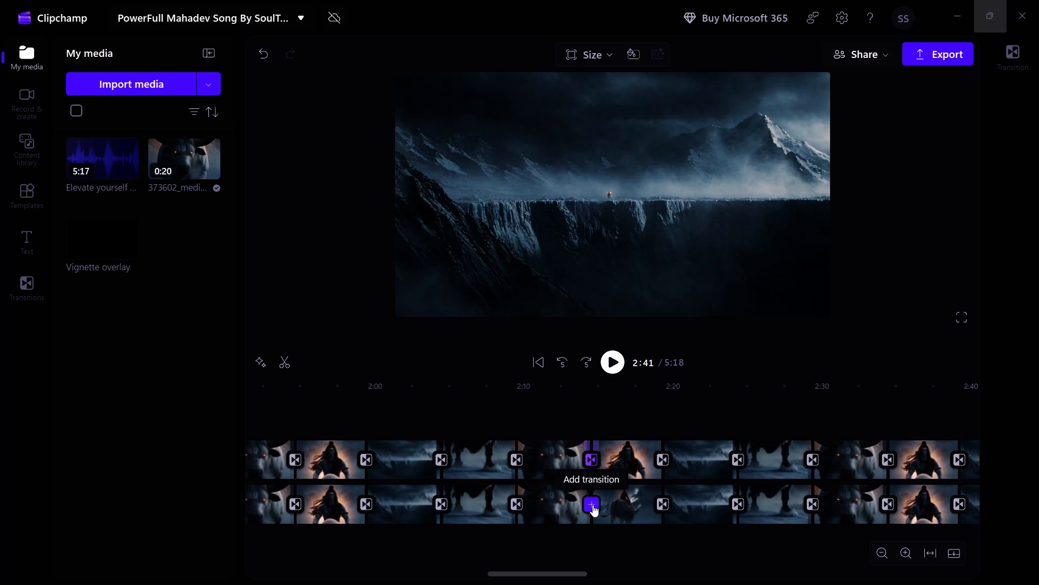
{"action": "left_click", "coordinate": [593, 505]}
Add transitions on both video tracks at the clip joins near 2:59, 3:04, 3:09 and 3:14.
{"action": "scroll", "coordinate": [593, 505], "scroll_direction": "left", "scroll_amount": 1}
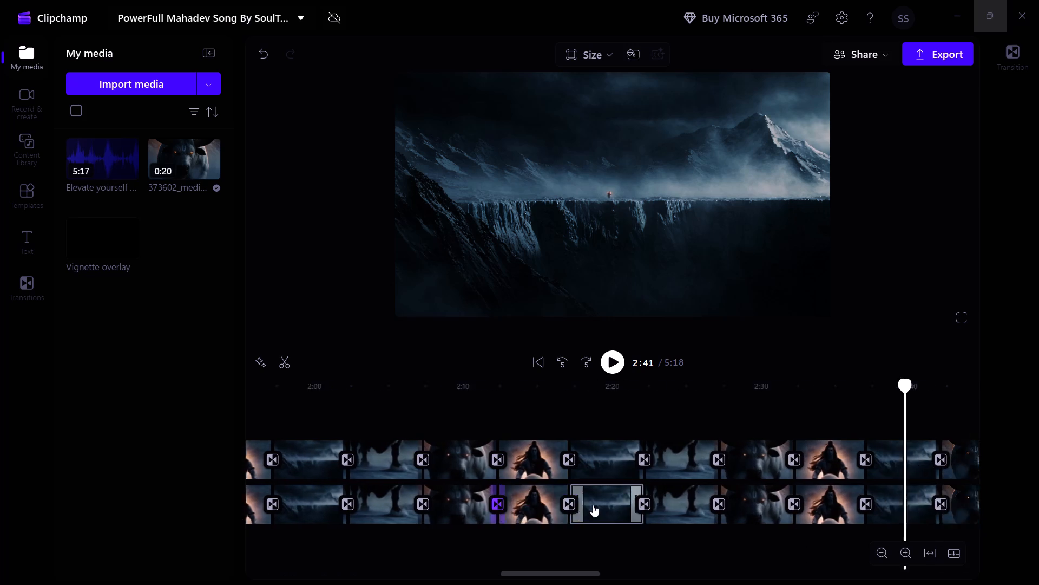
{"action": "scroll", "coordinate": [593, 505], "scroll_direction": "left", "scroll_amount": 2}
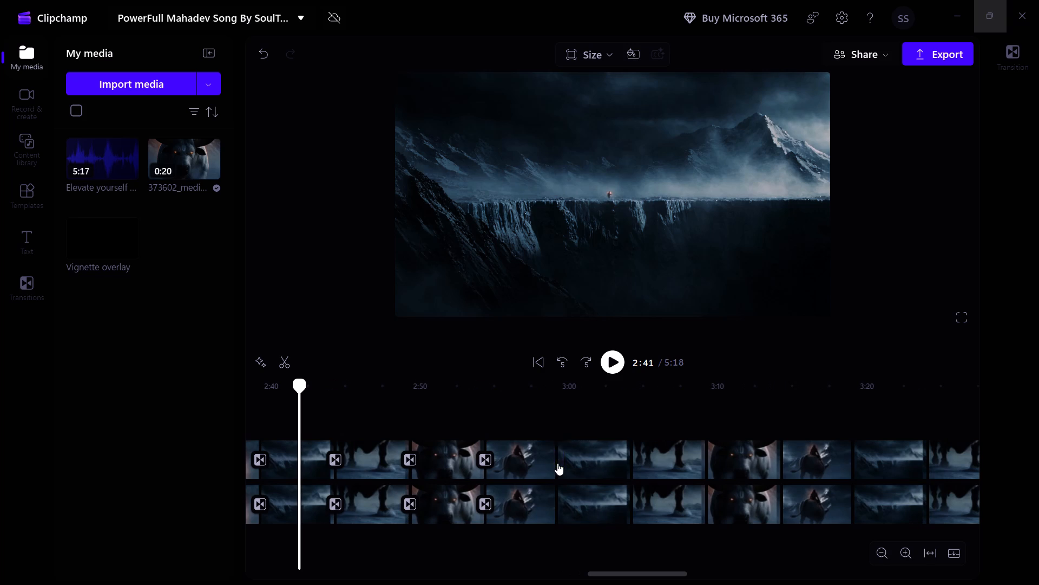
{"action": "left_click", "coordinate": [554, 464]}
{"action": "left_click", "coordinate": [555, 510]}
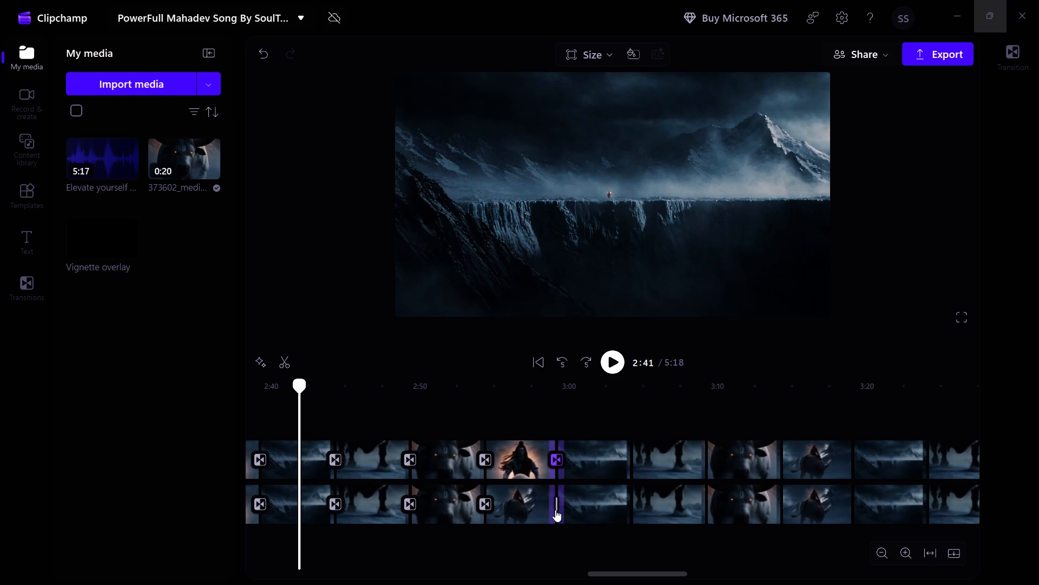
{"action": "left_click", "coordinate": [631, 506]}
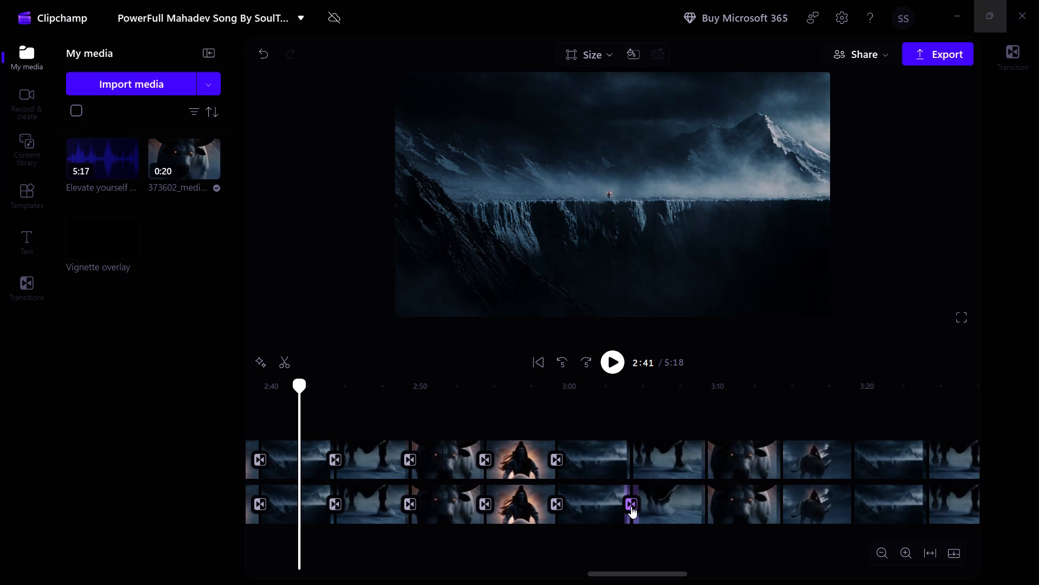
{"action": "left_click", "coordinate": [632, 461]}
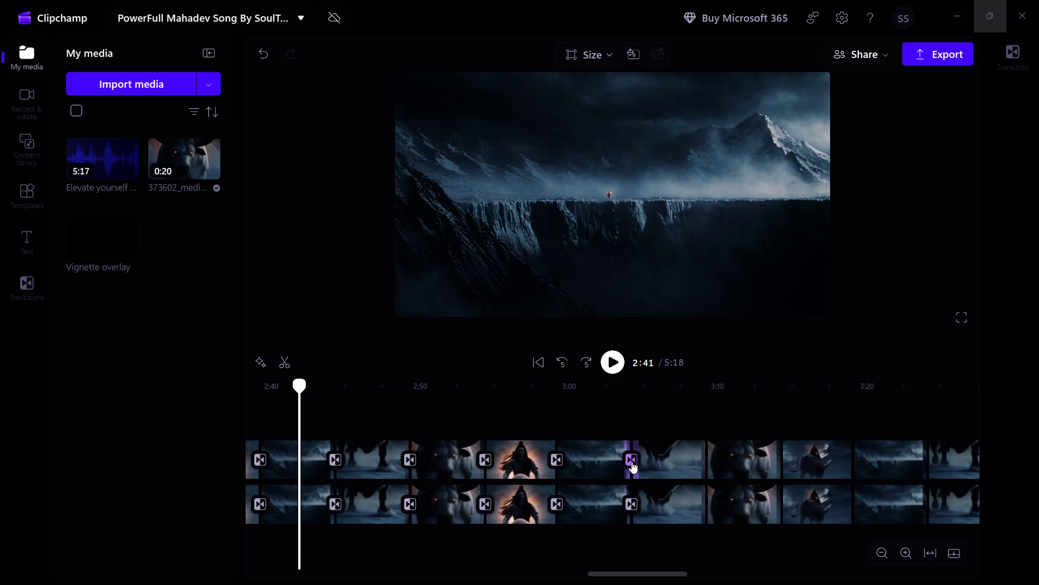
{"action": "left_click", "coordinate": [707, 459]}
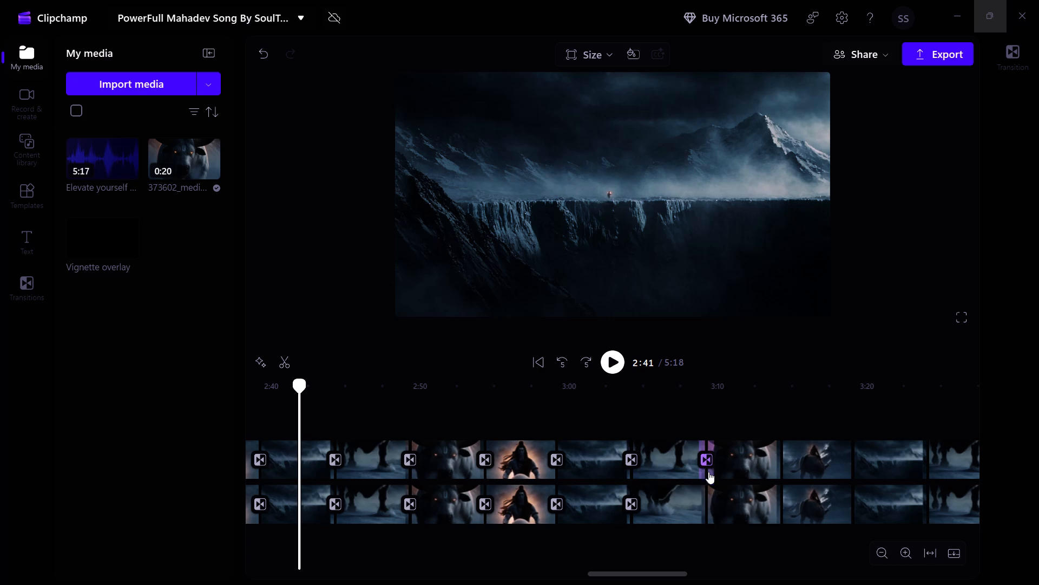
{"action": "left_click", "coordinate": [706, 499]}
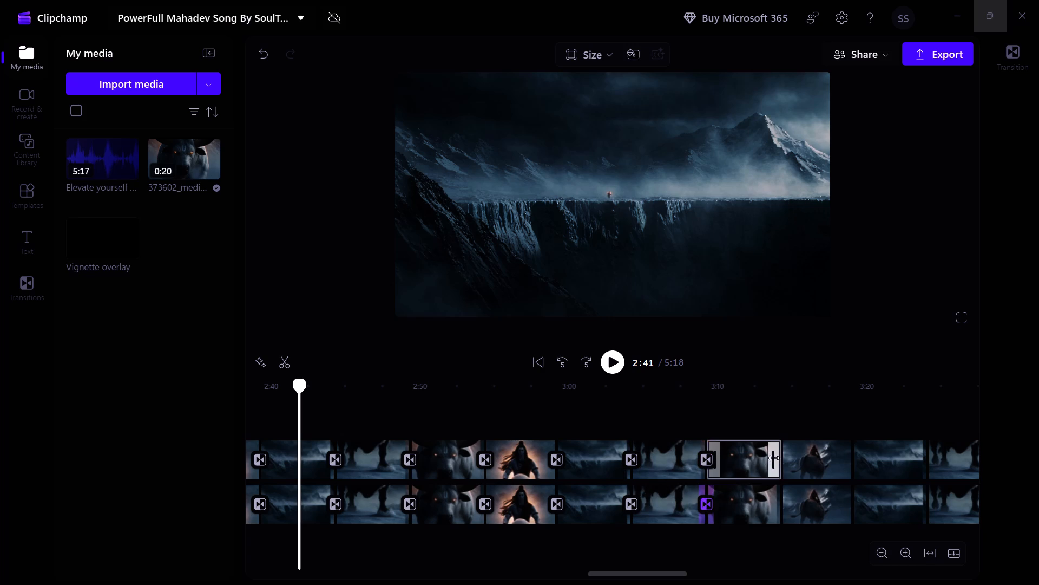
{"action": "left_click", "coordinate": [784, 456]}
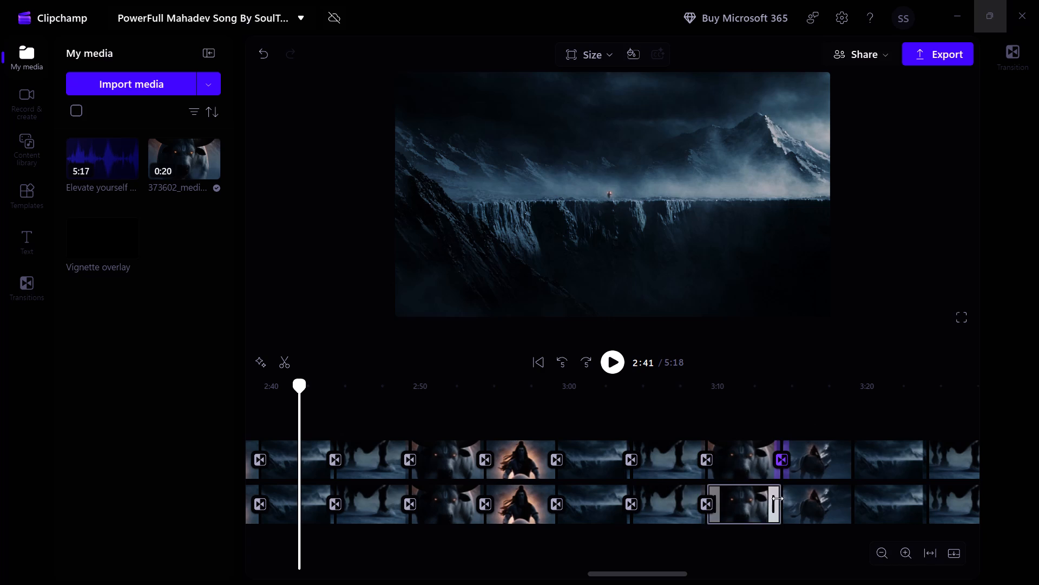
{"action": "left_click", "coordinate": [782, 506]}
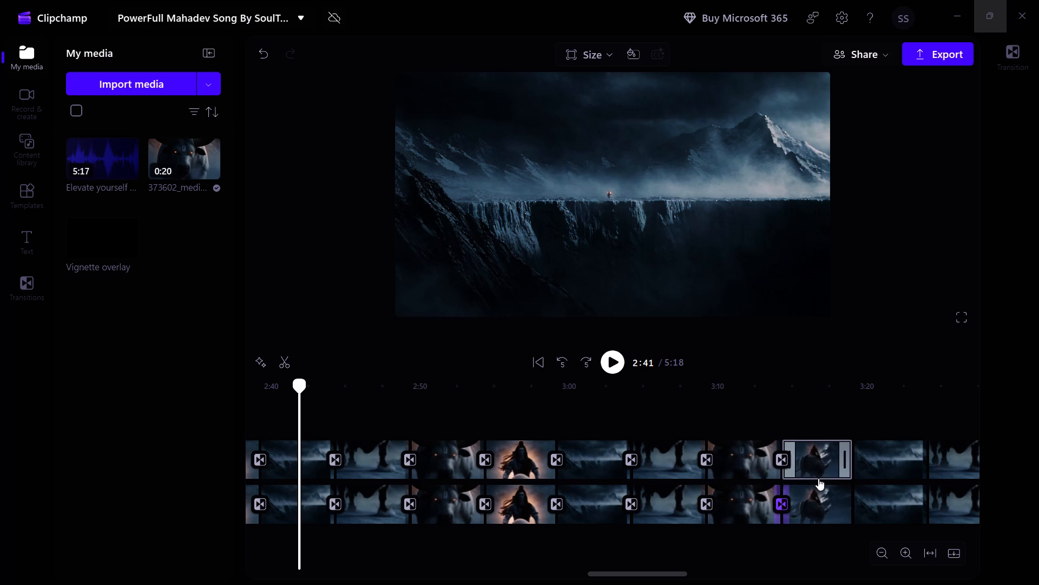
Add transitions on both video tracks at the clip joins near 3:19, 3:24, 3:29 and 3:34.
{"action": "scroll", "coordinate": [818, 478], "scroll_direction": "left", "scroll_amount": 1}
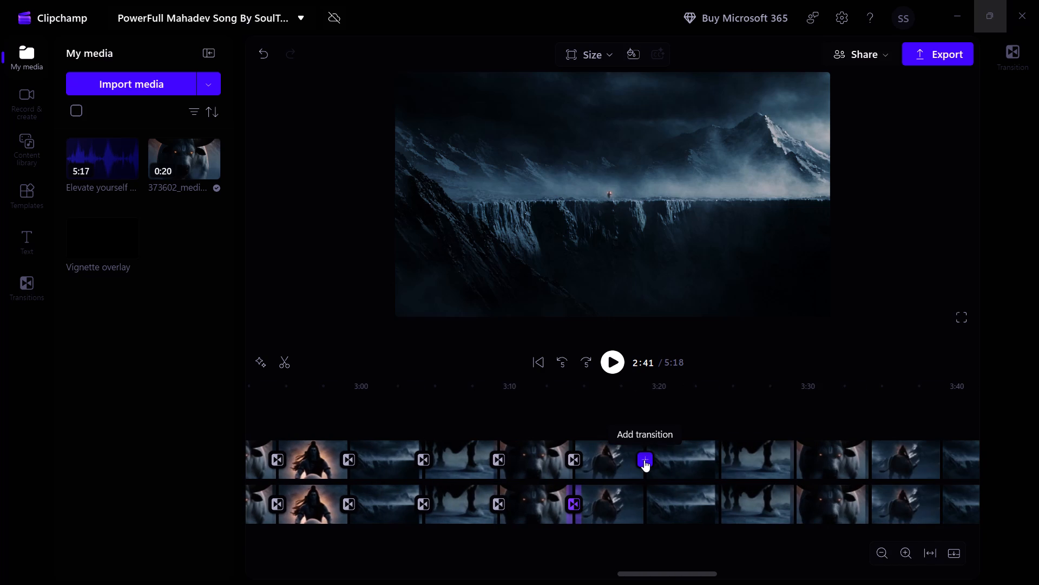
{"action": "left_click", "coordinate": [644, 460]}
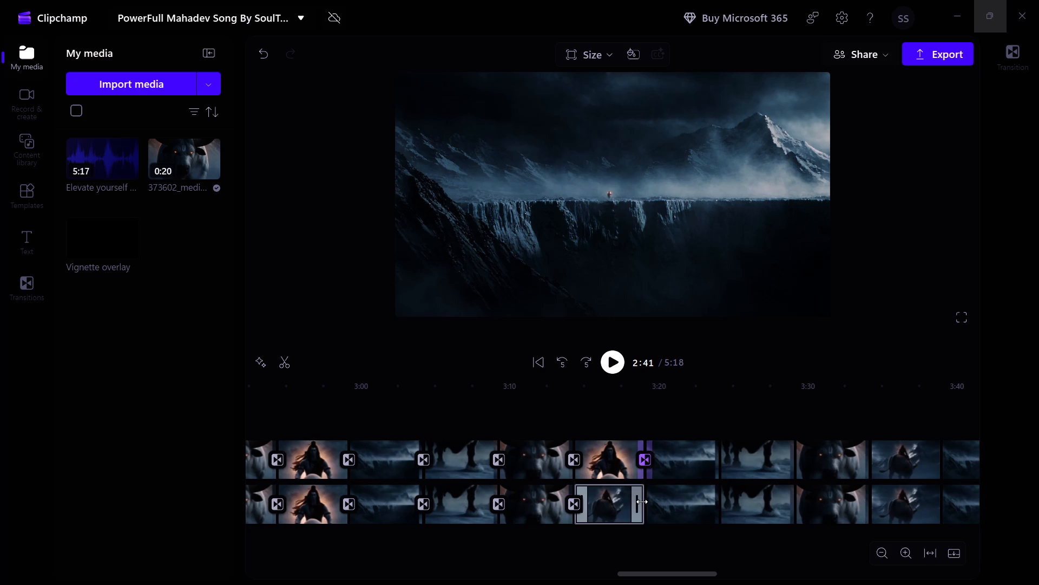
{"action": "left_click", "coordinate": [645, 500]}
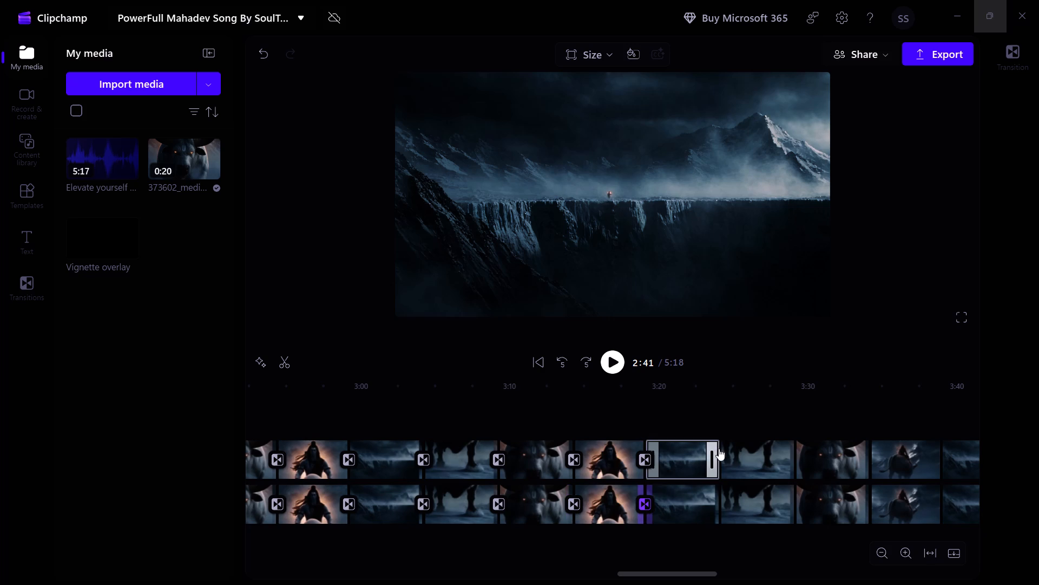
{"action": "left_click", "coordinate": [720, 461]}
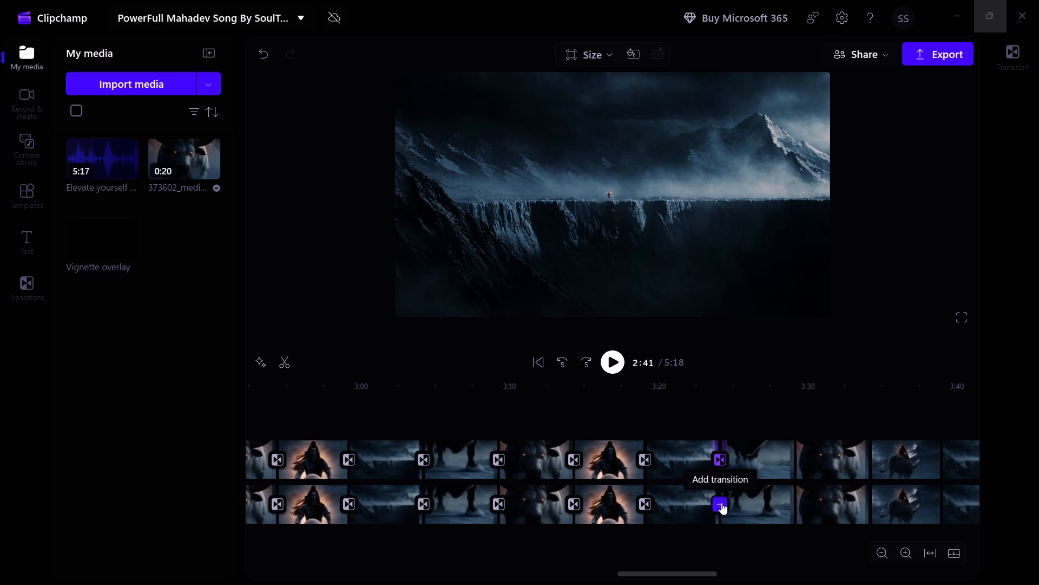
{"action": "left_click", "coordinate": [721, 503]}
{"action": "left_click", "coordinate": [791, 458]}
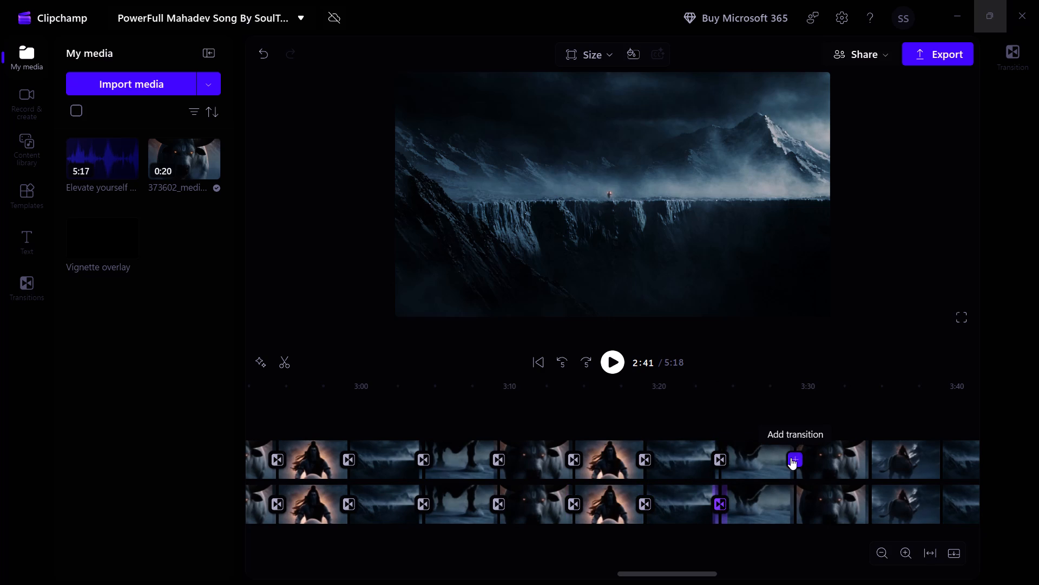
{"action": "left_click", "coordinate": [794, 505]}
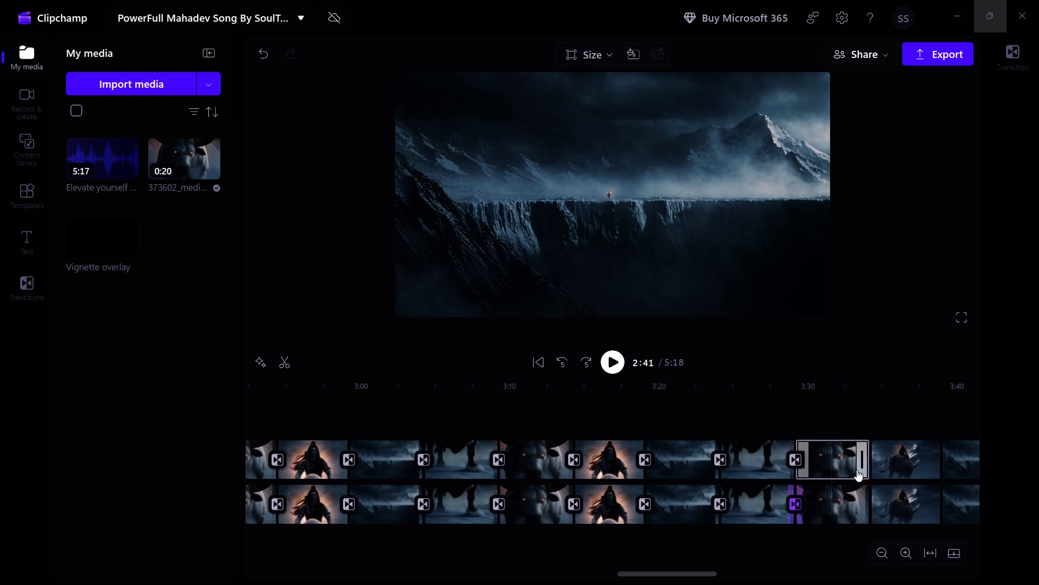
{"action": "left_click", "coordinate": [867, 458]}
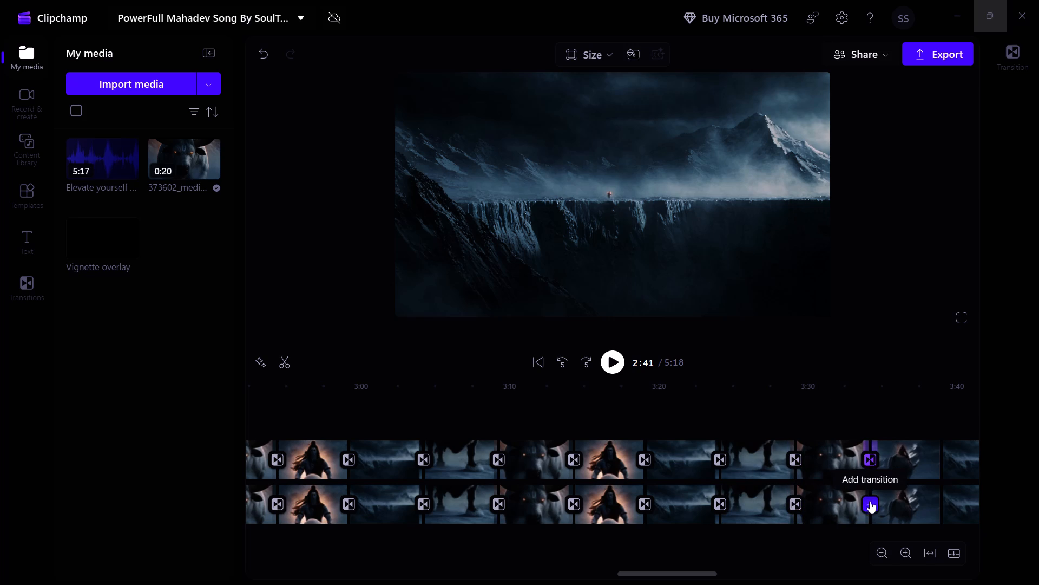
{"action": "left_click", "coordinate": [870, 499]}
Add transitions on both video tracks at the clip joins near 3:39 and 3:44.
{"action": "scroll", "coordinate": [870, 499], "scroll_direction": "left", "scroll_amount": 2}
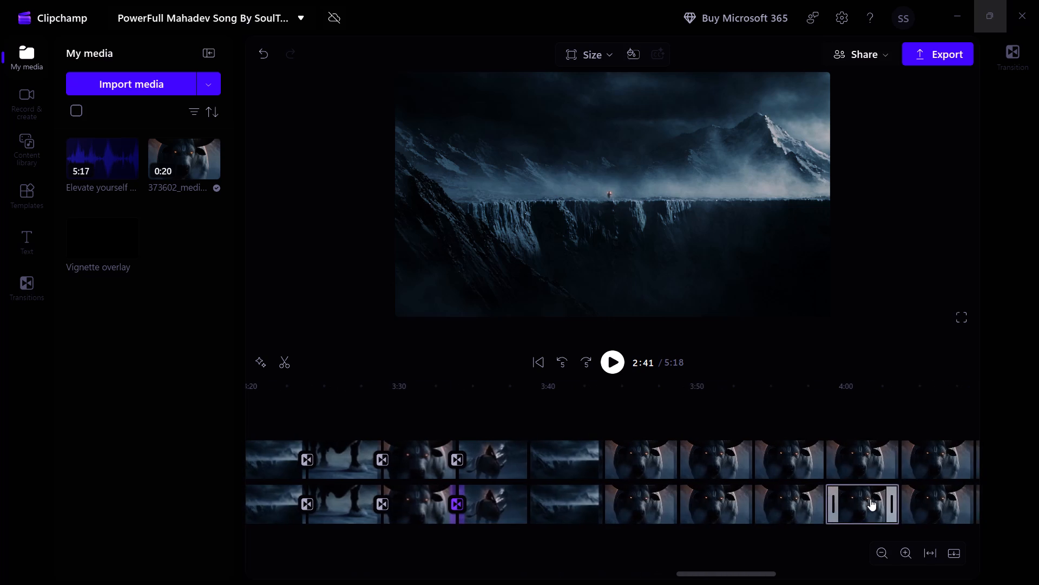
{"action": "left_click", "coordinate": [531, 458]}
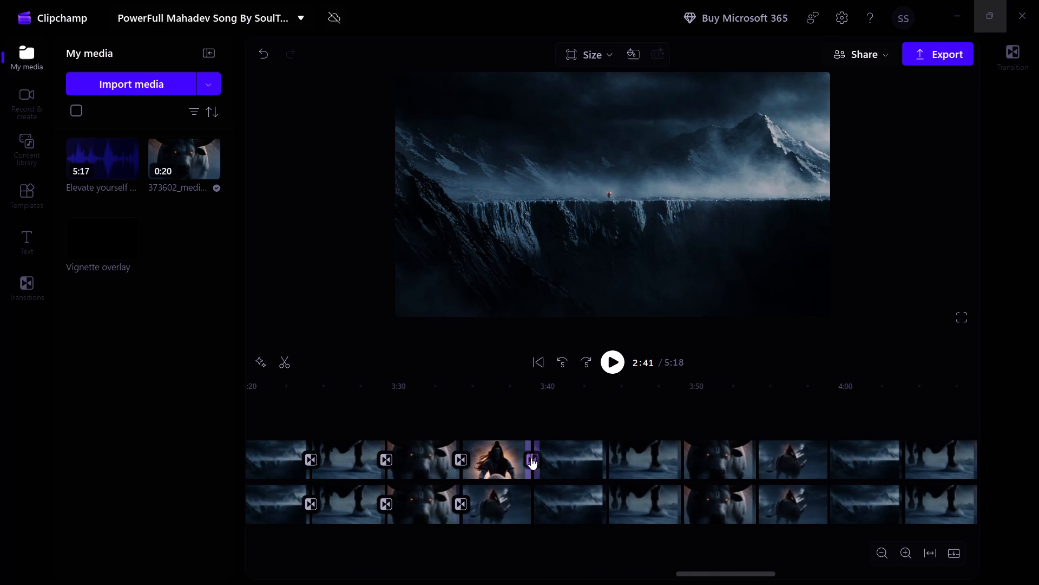
{"action": "left_click", "coordinate": [530, 506]}
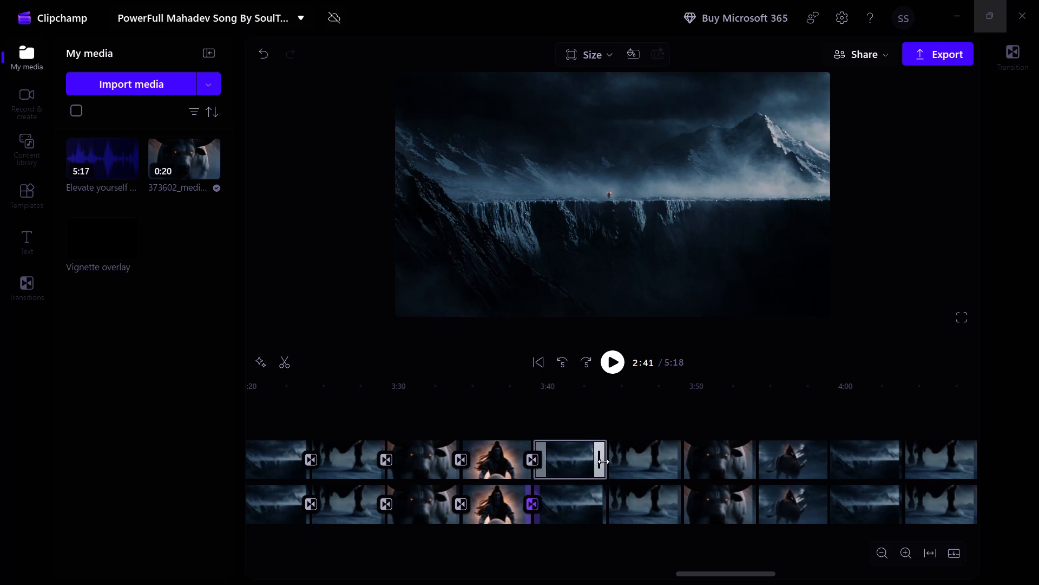
{"action": "left_click", "coordinate": [607, 461]}
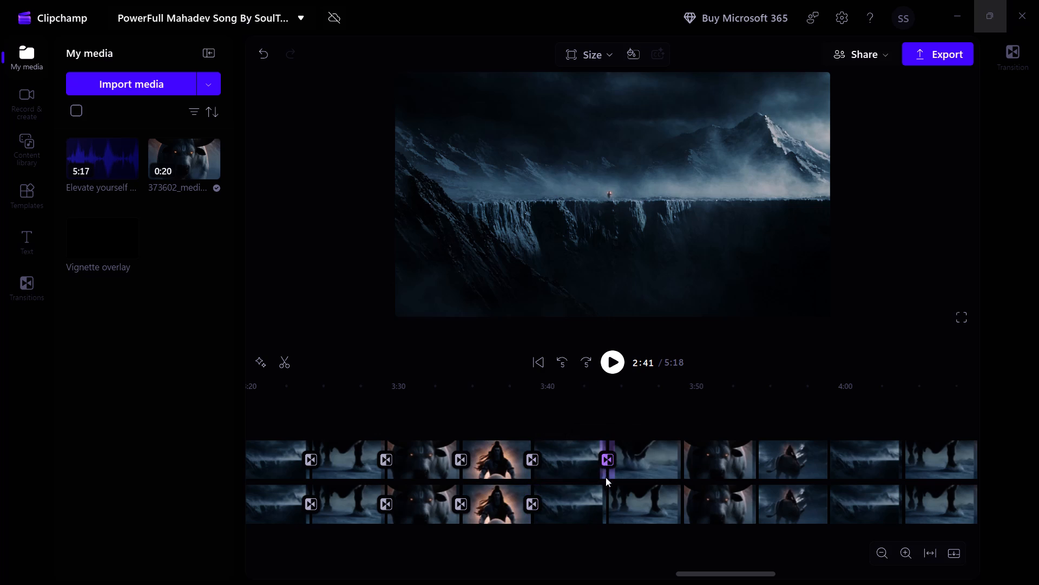
{"action": "left_click", "coordinate": [607, 506]}
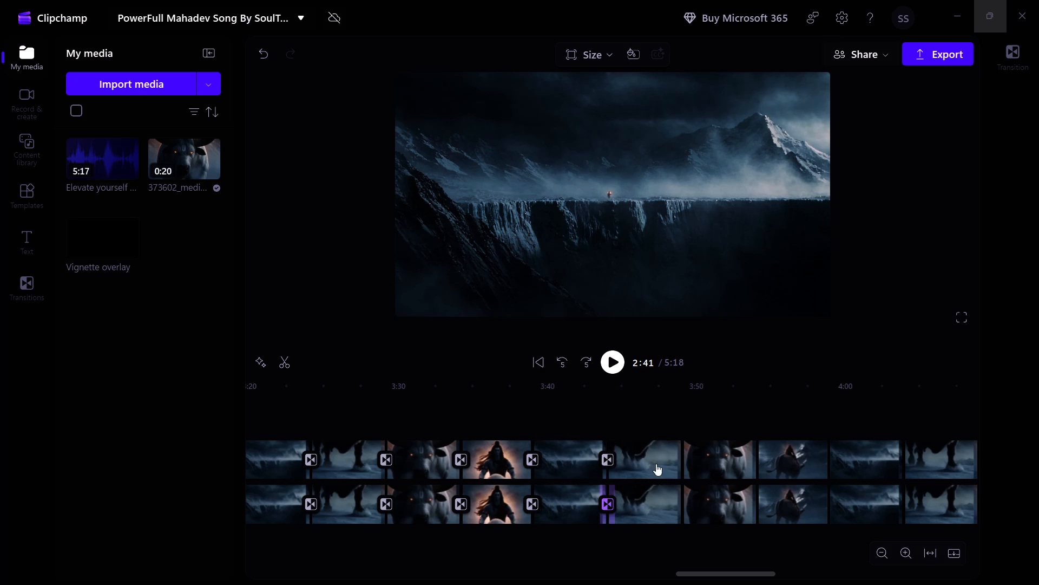
Add transitions on both video tracks at the clip joins near 3:49, 3:54, 3:59 and 4:04.
{"action": "left_click", "coordinate": [680, 458]}
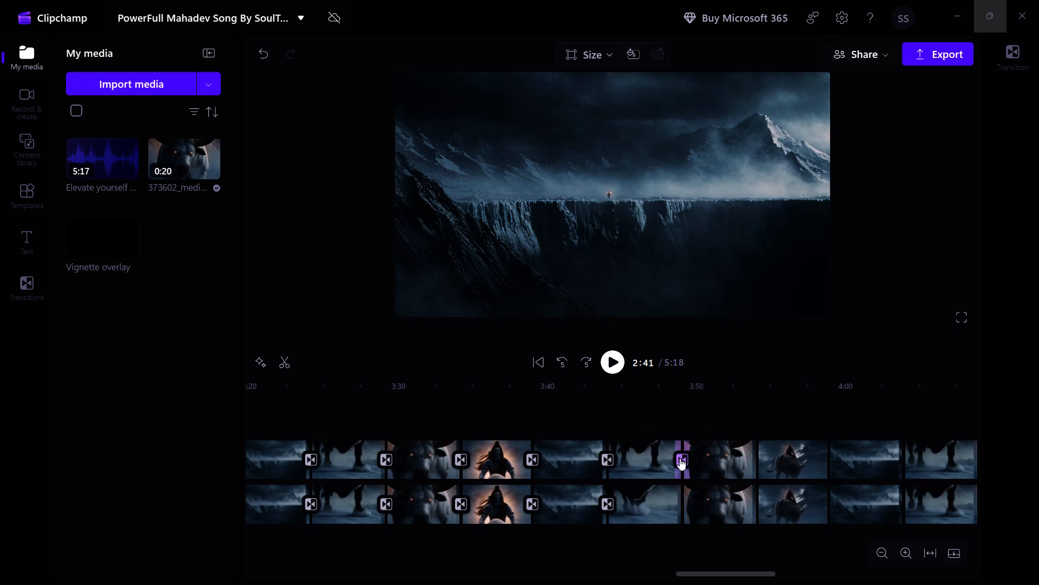
{"action": "left_click", "coordinate": [681, 504]}
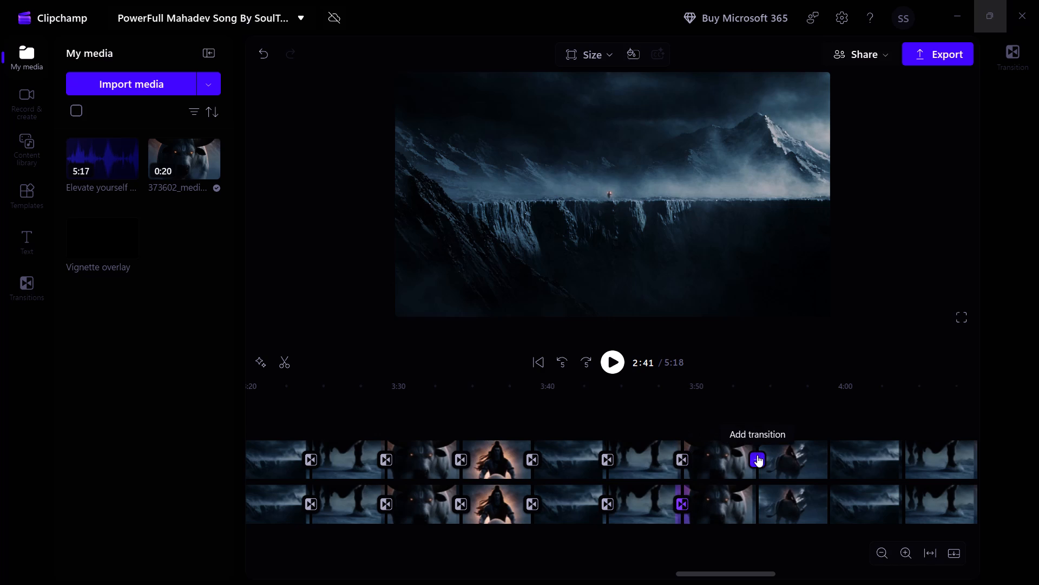
{"action": "left_click", "coordinate": [757, 455]}
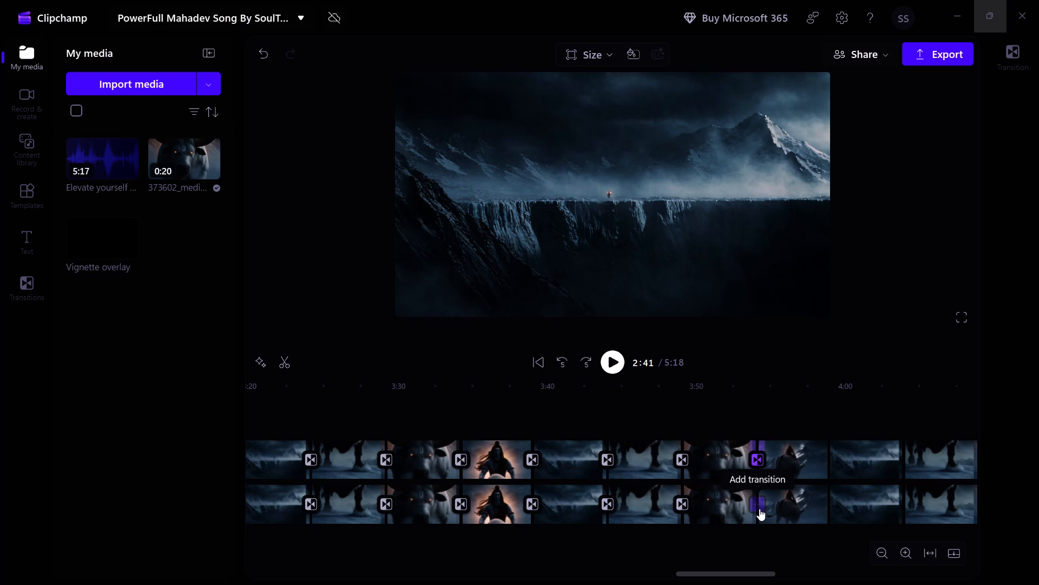
{"action": "left_click", "coordinate": [758, 509]}
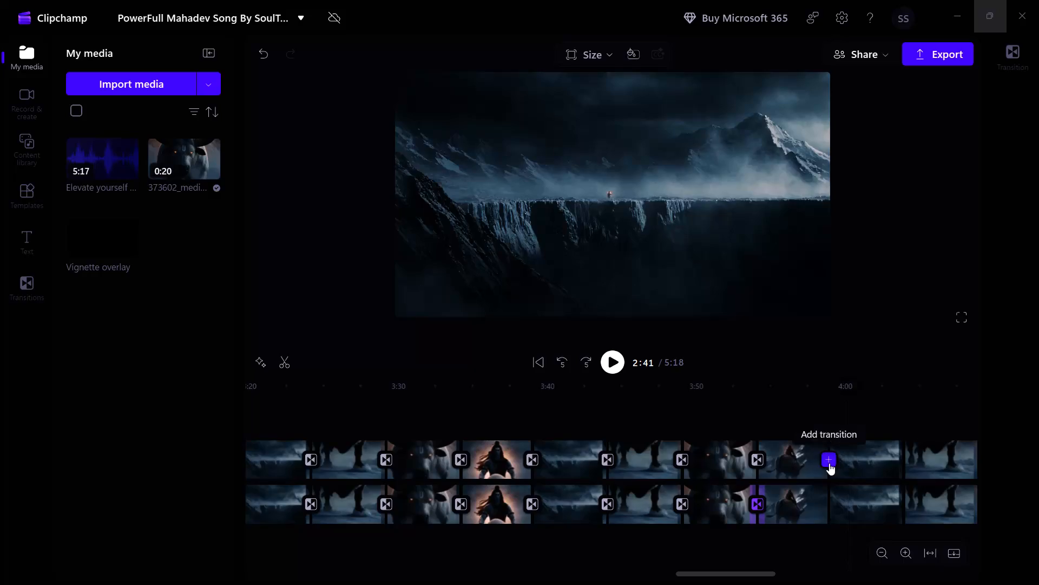
{"action": "left_click", "coordinate": [829, 463]}
{"action": "left_click", "coordinate": [828, 502]}
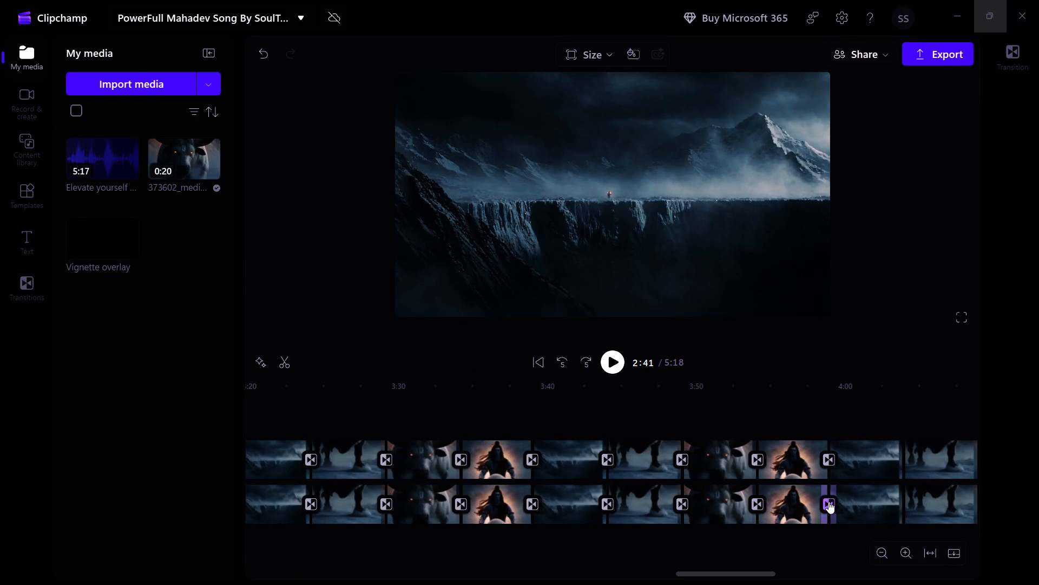
{"action": "left_click", "coordinate": [903, 459]}
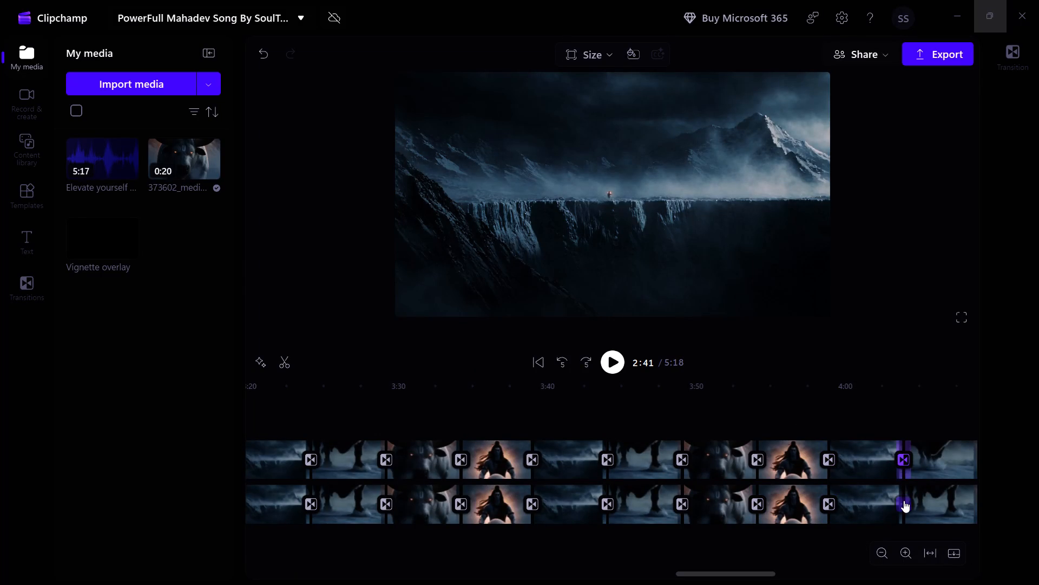
{"action": "left_click", "coordinate": [903, 503]}
Add transitions on both video tracks at the clip joins near 4:09 and 4:14.
{"action": "scroll", "coordinate": [878, 503], "scroll_direction": "left", "scroll_amount": 1}
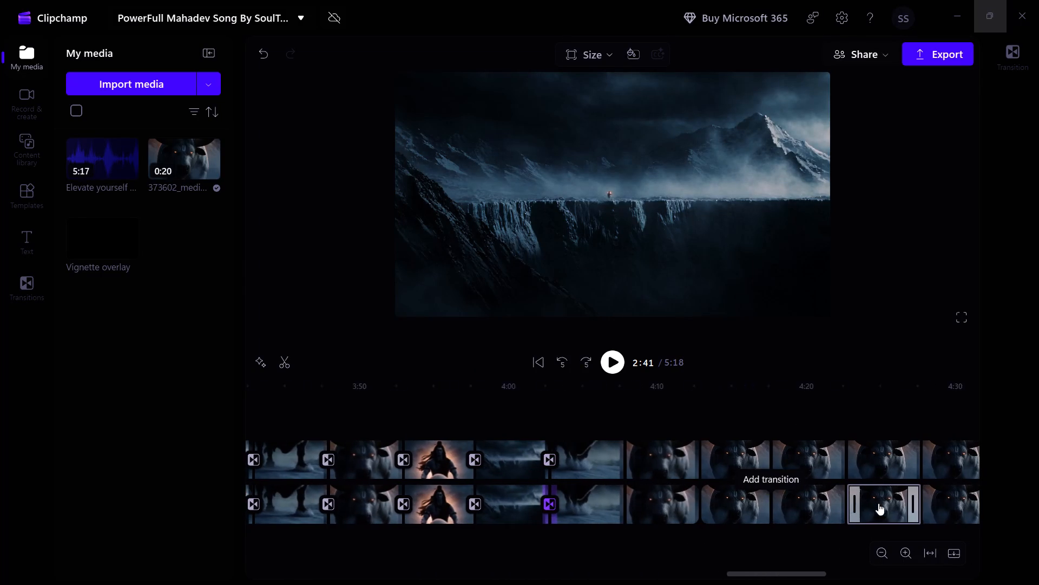
{"action": "scroll", "coordinate": [878, 503], "scroll_direction": "left", "scroll_amount": 1}
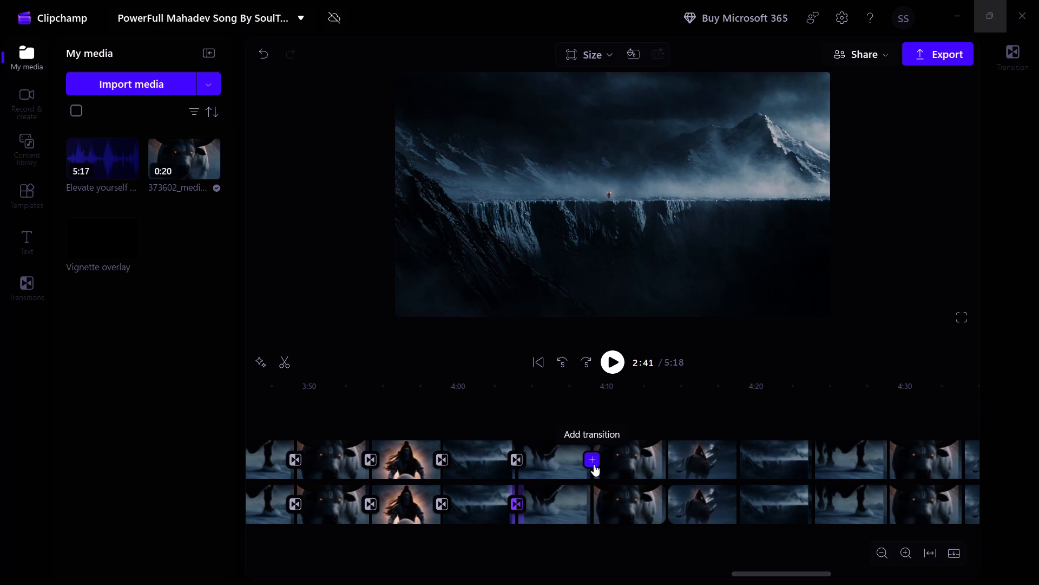
{"action": "left_click", "coordinate": [593, 463]}
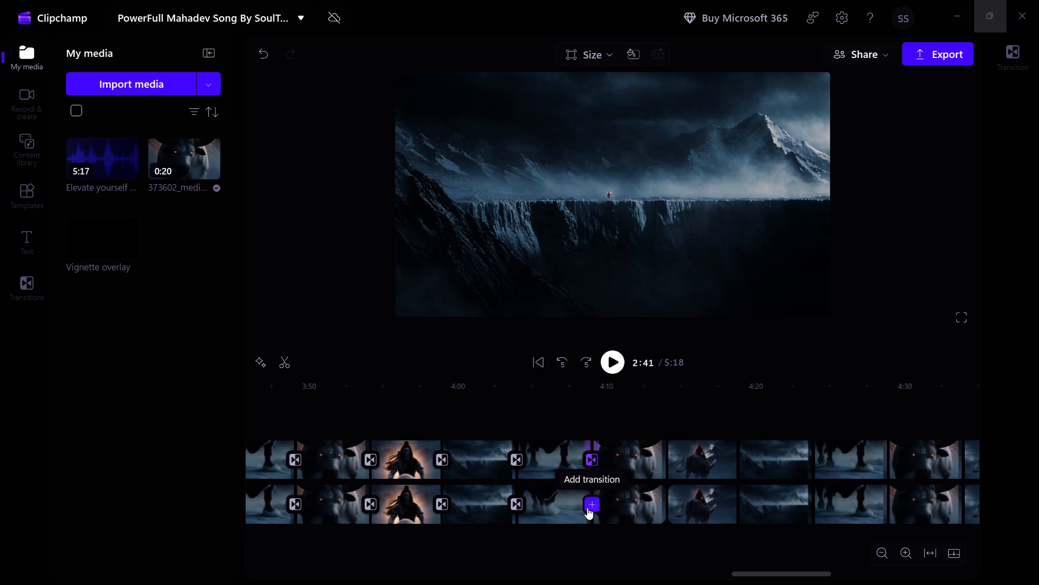
{"action": "left_click", "coordinate": [587, 508]}
{"action": "left_click", "coordinate": [663, 455]}
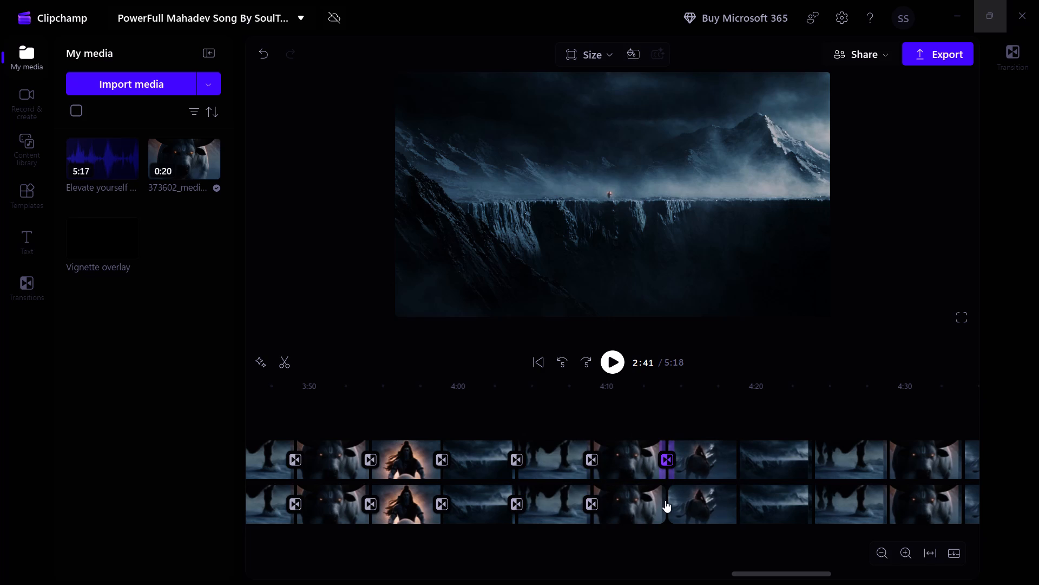
{"action": "left_click_drag", "start_coordinate": [646, 504], "coordinate": [644, 504]}
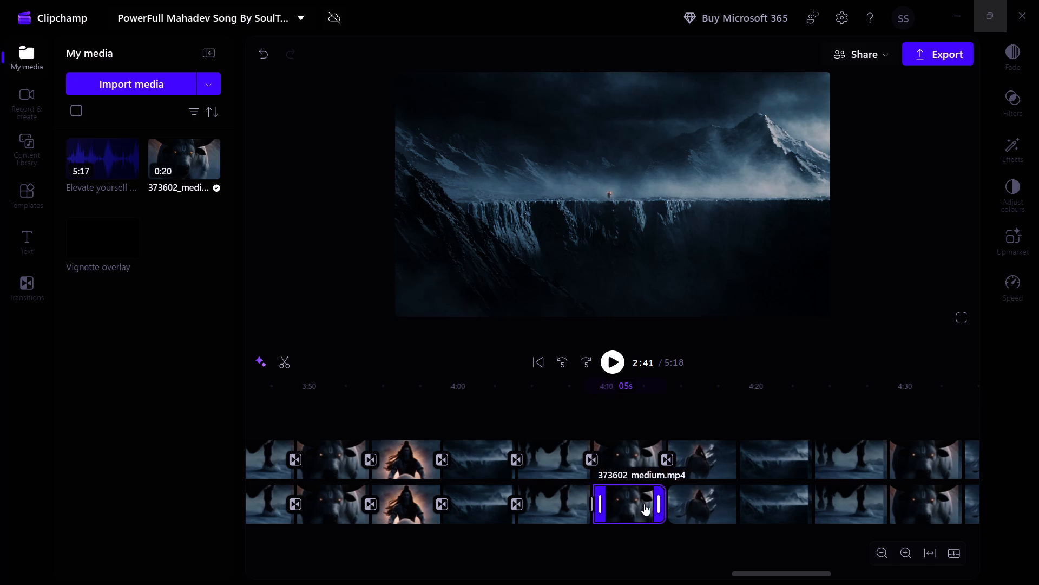
{"action": "left_click_drag", "start_coordinate": [644, 504], "coordinate": [641, 504]}
{"action": "left_click_drag", "start_coordinate": [694, 504], "coordinate": [684, 508]}
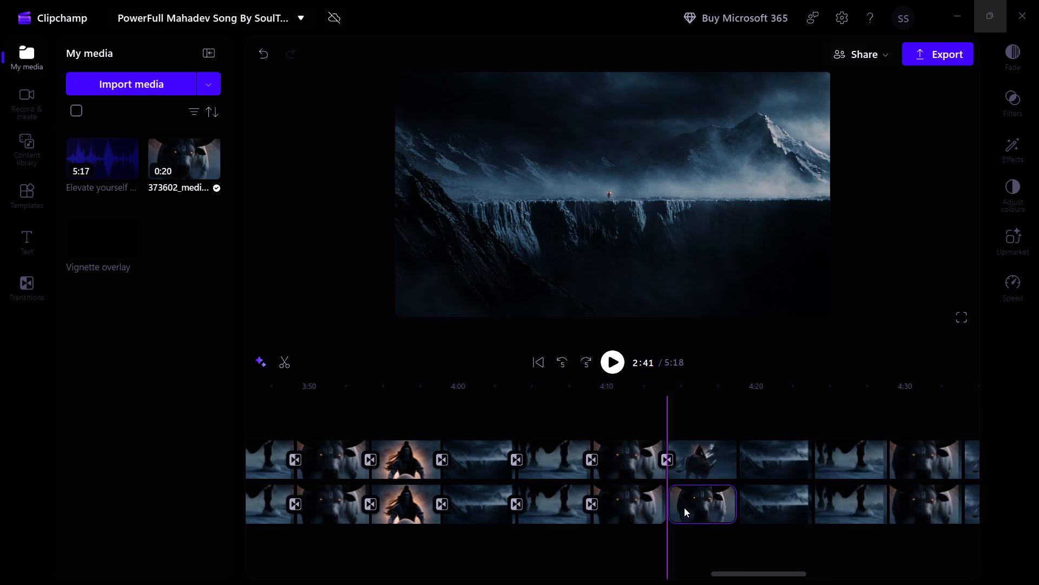
{"action": "left_click_drag", "start_coordinate": [684, 508], "coordinate": [684, 505]}
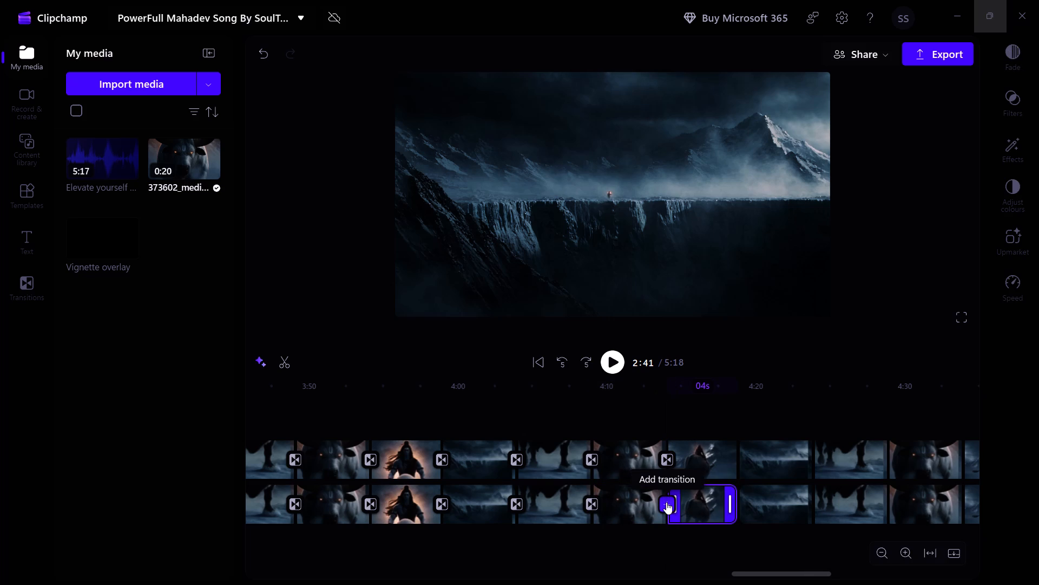
{"action": "left_click", "coordinate": [666, 502]}
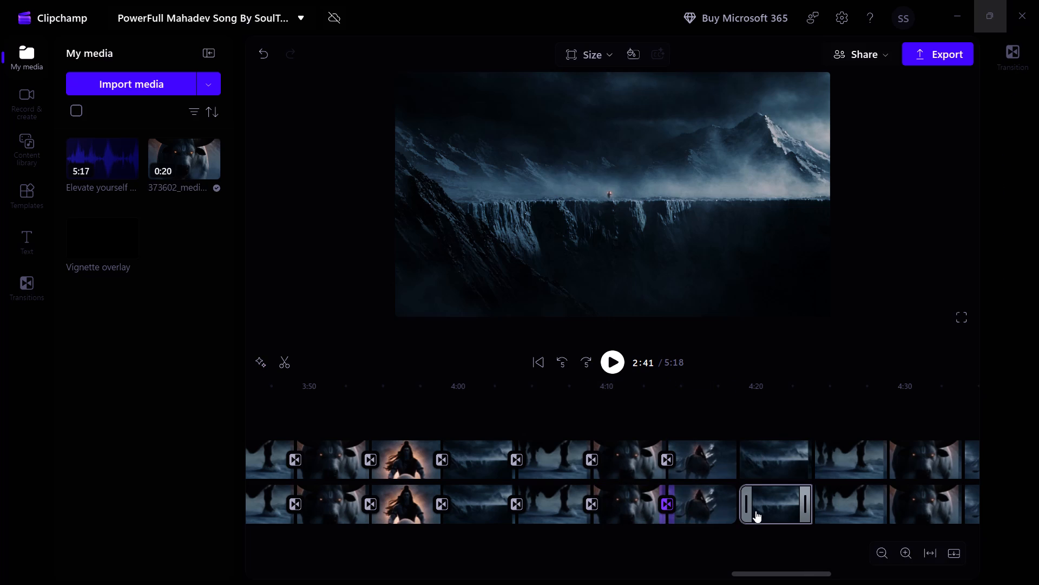
Add transitions on both video tracks at the clip joins near 4:19, 4:24 and 4:29.
{"action": "left_click_drag", "start_coordinate": [755, 511], "coordinate": [744, 511]}
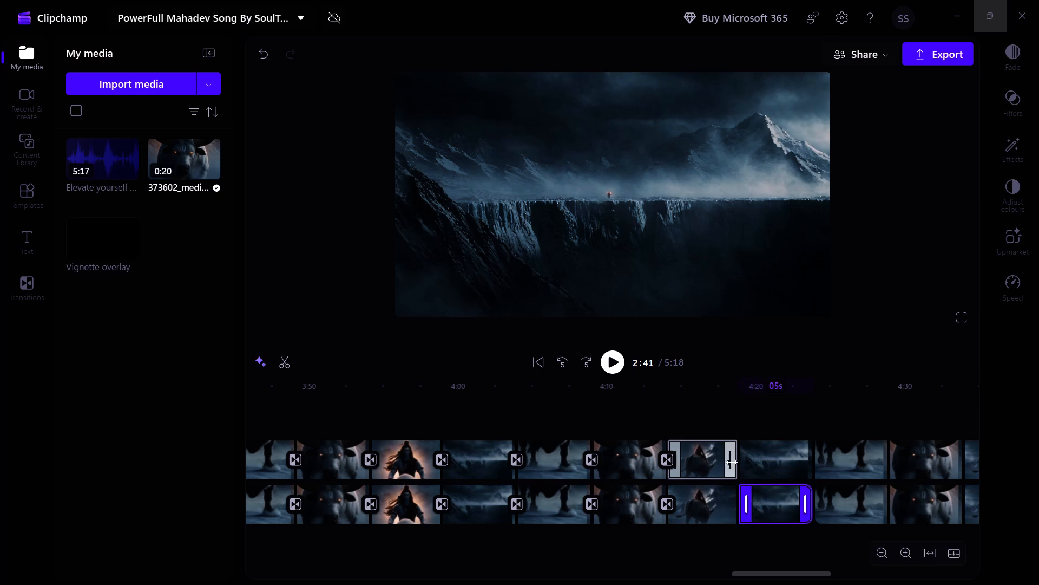
{"action": "left_click", "coordinate": [738, 459]}
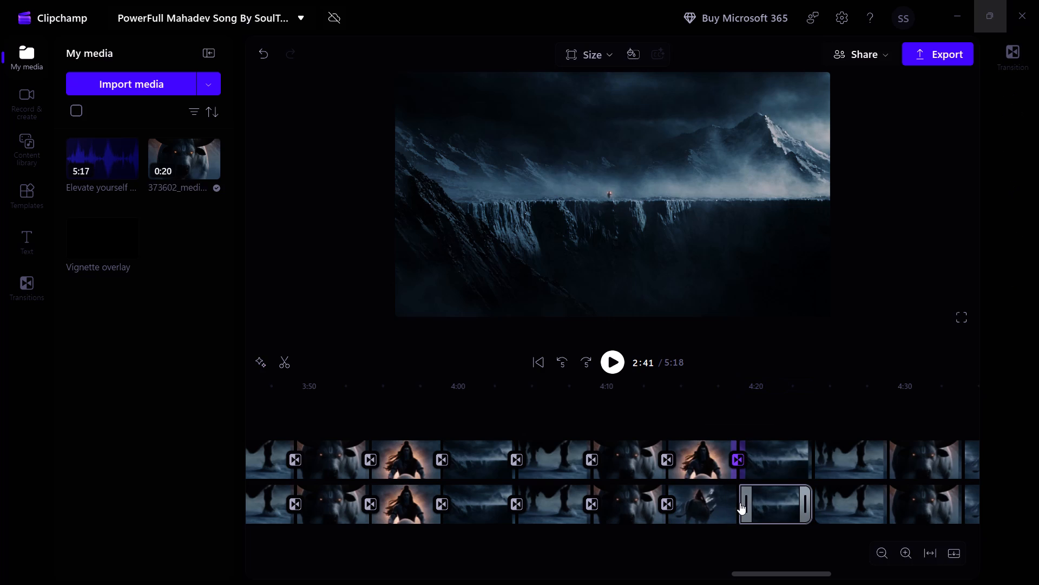
{"action": "left_click", "coordinate": [740, 503]}
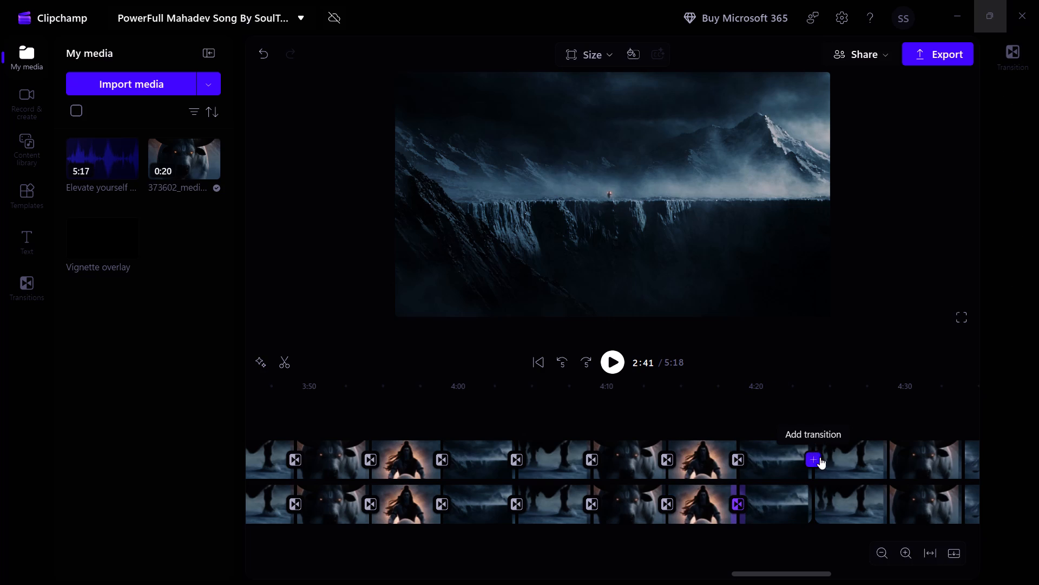
{"action": "left_click", "coordinate": [811, 454]}
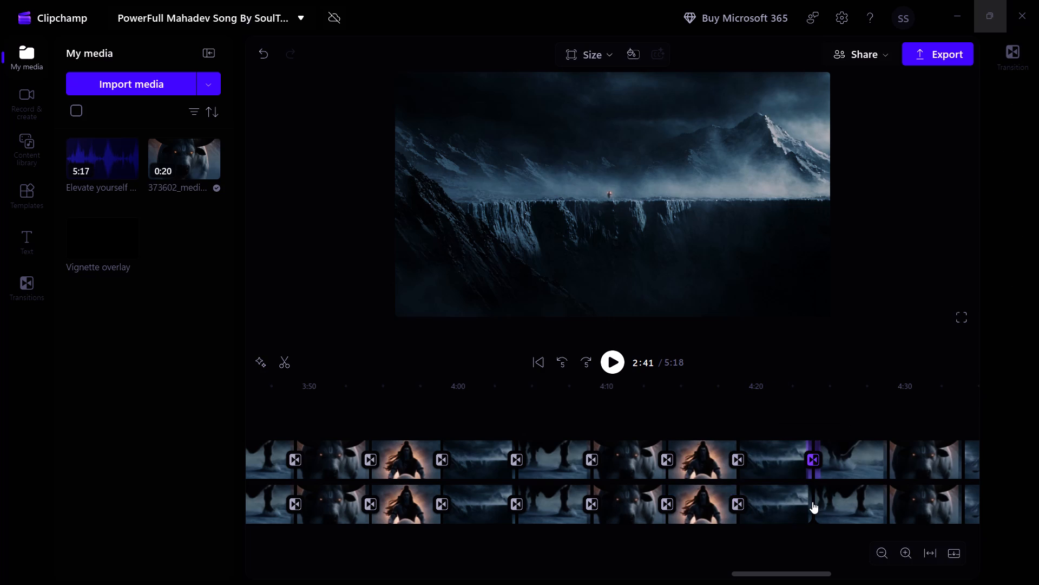
{"action": "left_click", "coordinate": [812, 502]}
{"action": "left_click_drag", "start_coordinate": [840, 502], "coordinate": [820, 504]}
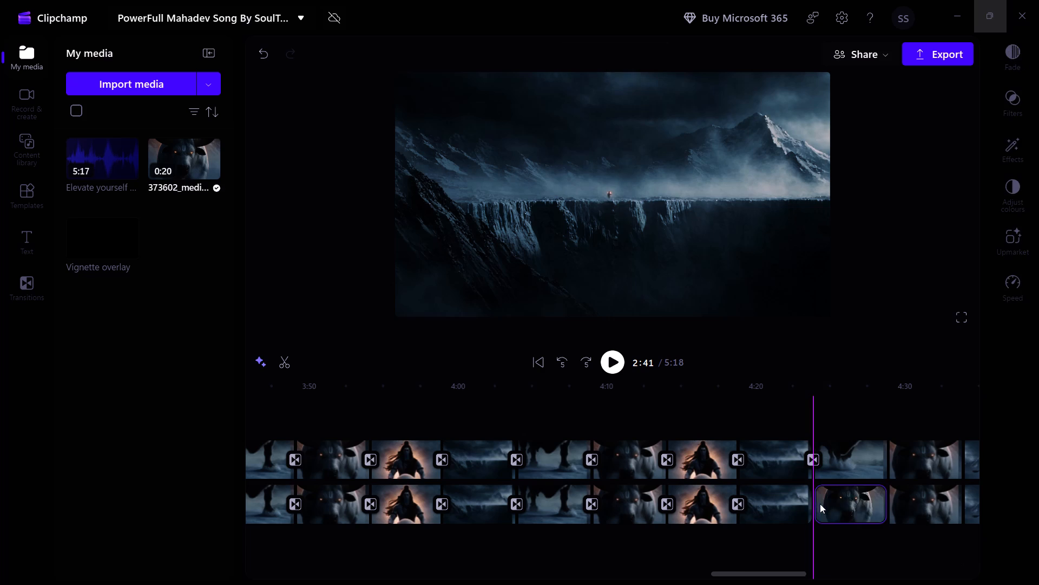
{"action": "left_click_drag", "start_coordinate": [820, 504], "coordinate": [816, 504]}
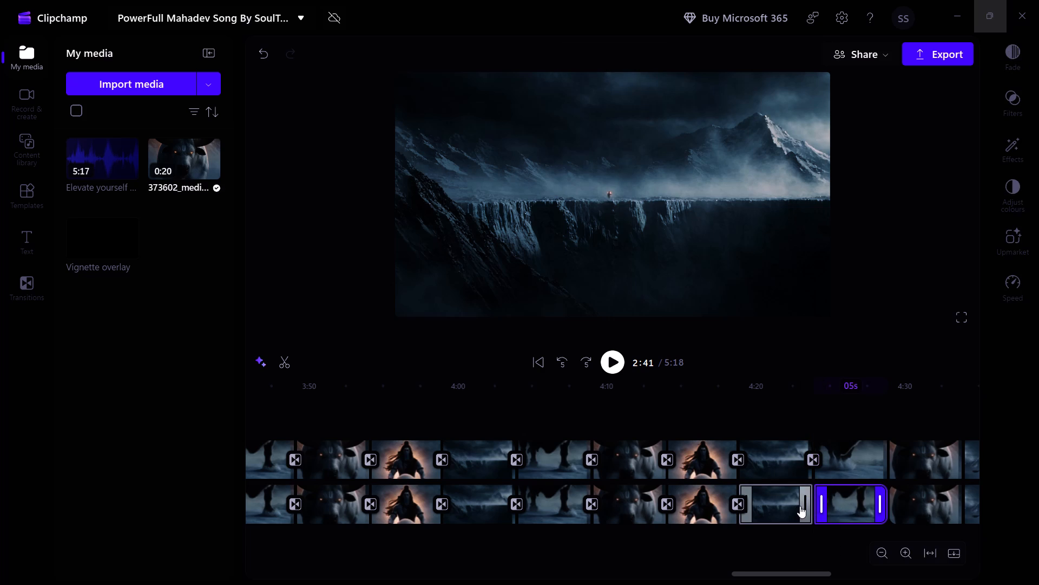
{"action": "left_click", "coordinate": [815, 504]}
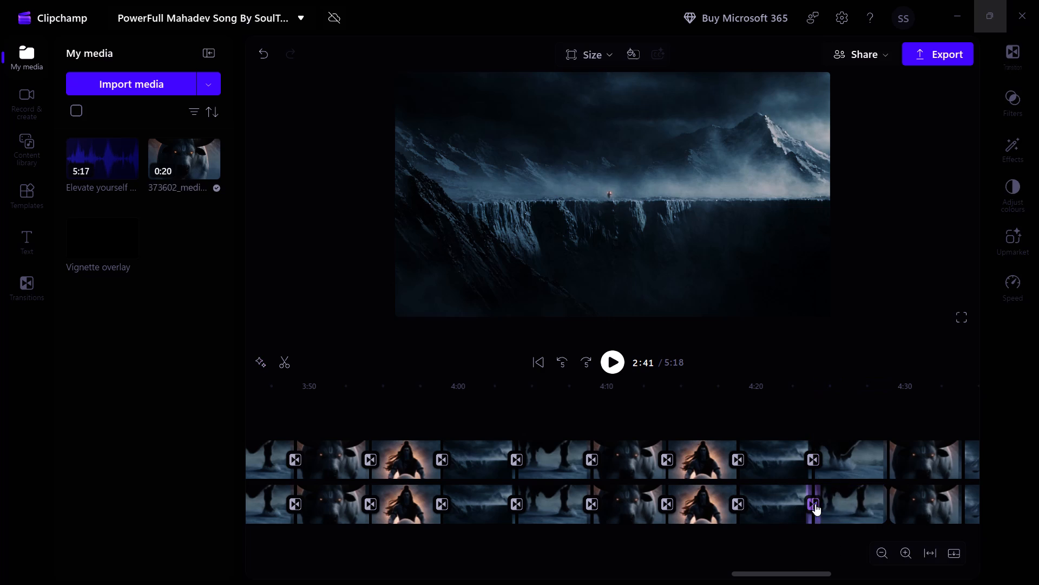
{"action": "left_click", "coordinate": [895, 460]}
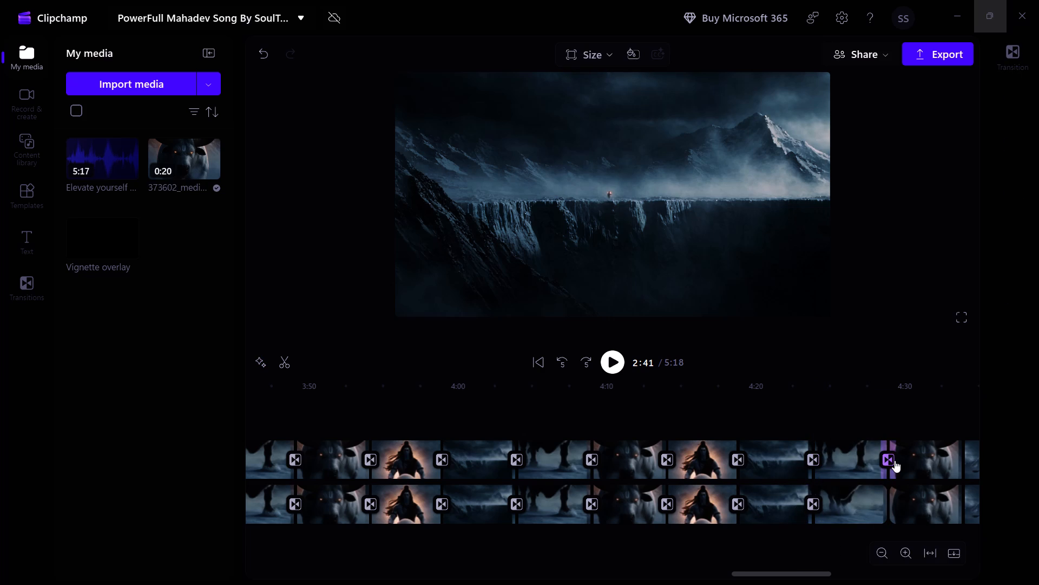
{"action": "left_click_drag", "start_coordinate": [917, 502], "coordinate": [900, 508]}
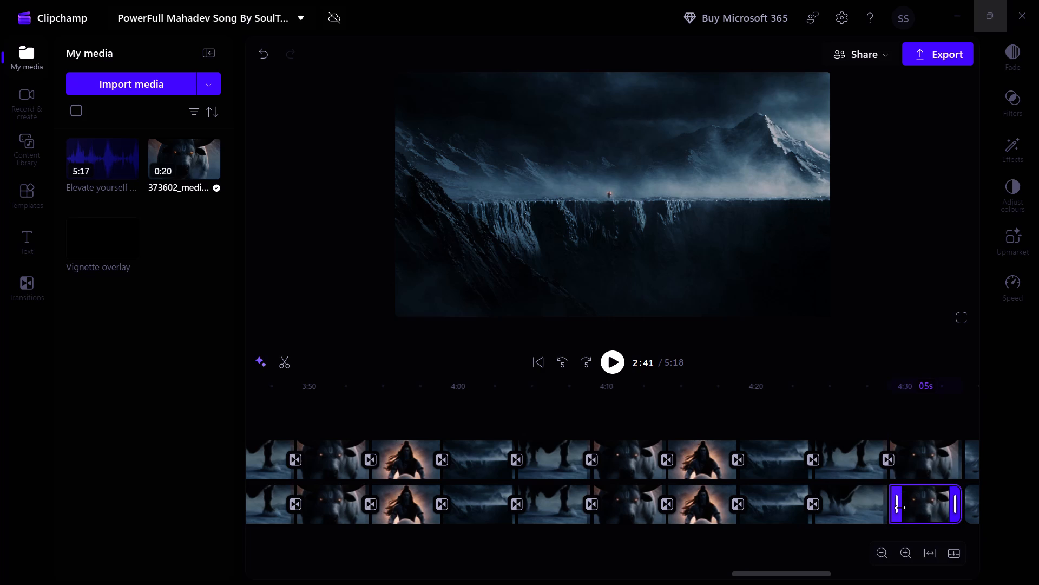
{"action": "left_click", "coordinate": [890, 504]}
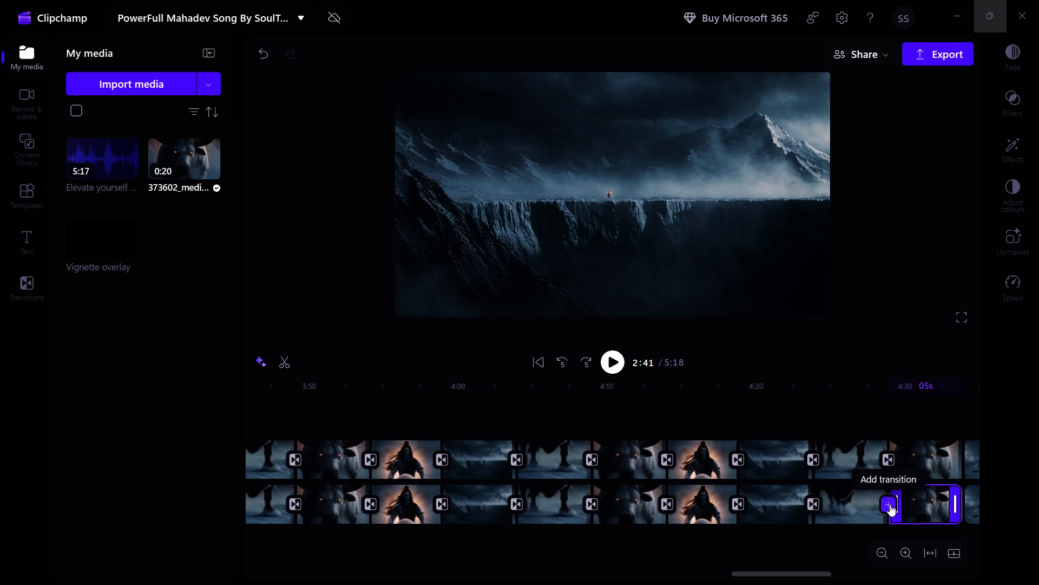
Add transitions on both video tracks at the clip joins near 4:34, 4:39 and 4:44.
{"action": "scroll", "coordinate": [890, 504], "scroll_direction": "left", "scroll_amount": 2}
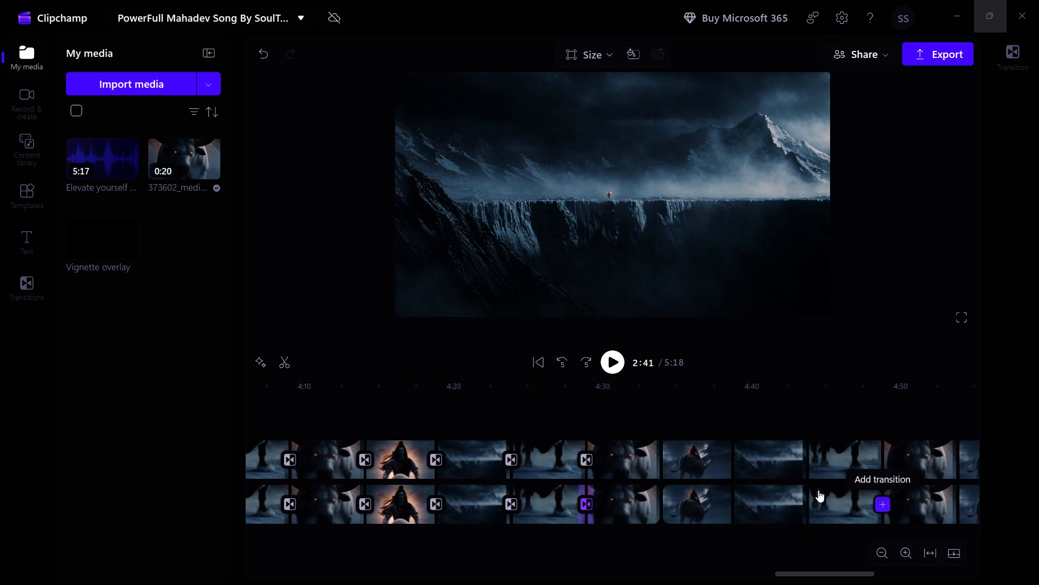
{"action": "left_click", "coordinate": [662, 453]}
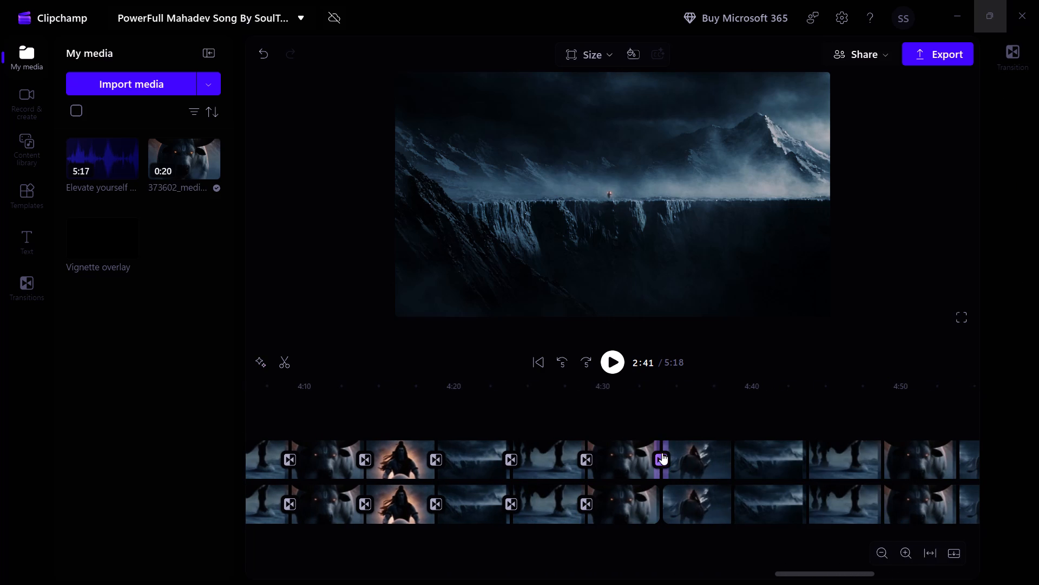
{"action": "left_click_drag", "start_coordinate": [694, 502], "coordinate": [676, 502]}
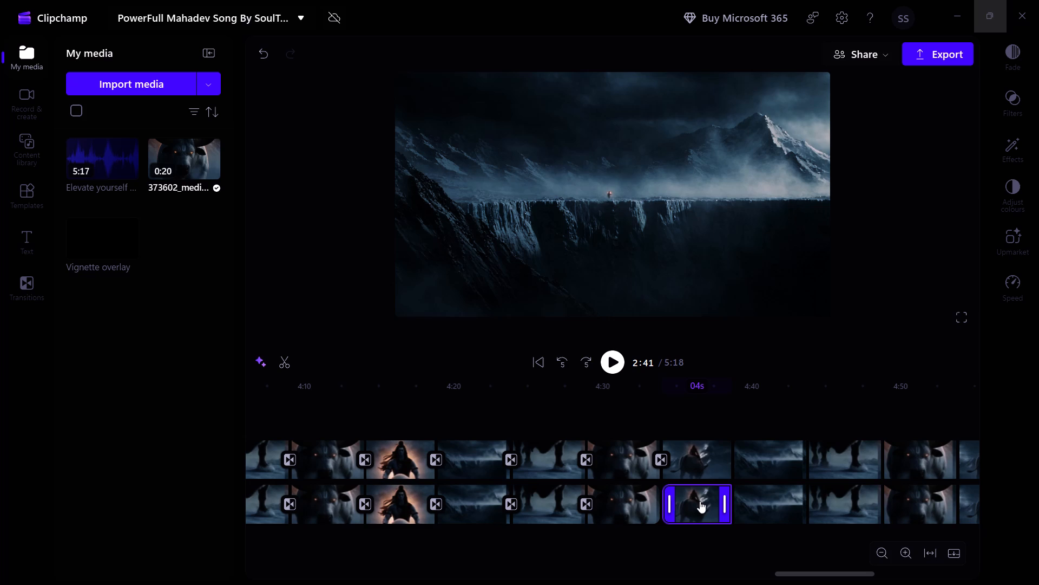
{"action": "left_click_drag", "start_coordinate": [700, 502], "coordinate": [681, 502]}
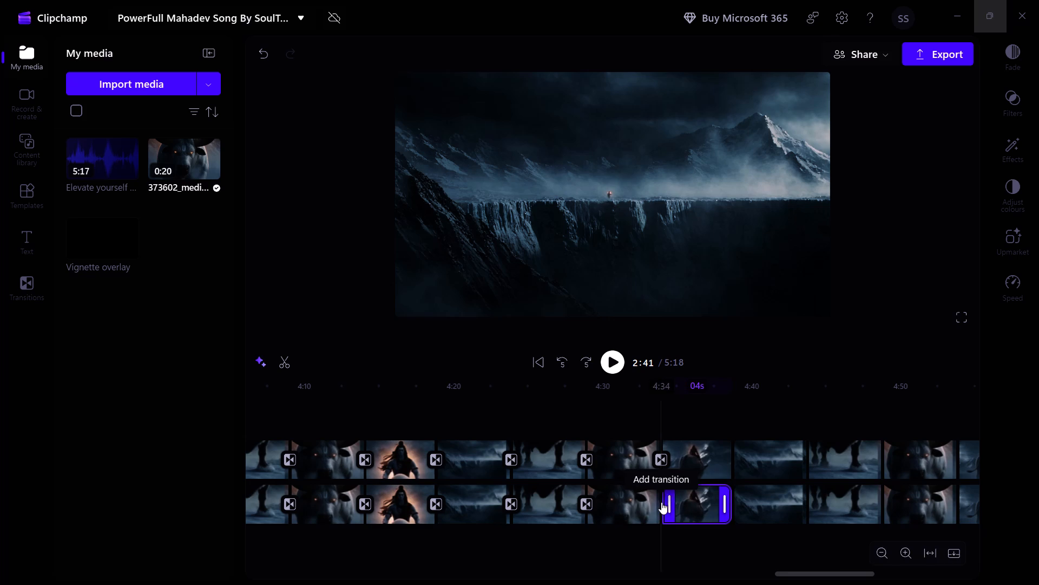
{"action": "left_click", "coordinate": [661, 502]}
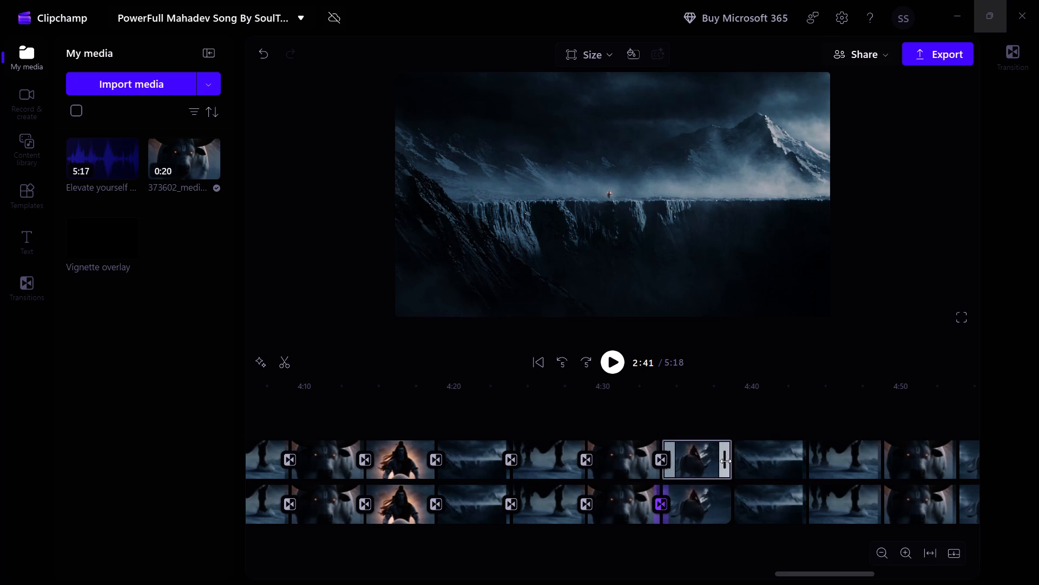
{"action": "left_click", "coordinate": [729, 460]}
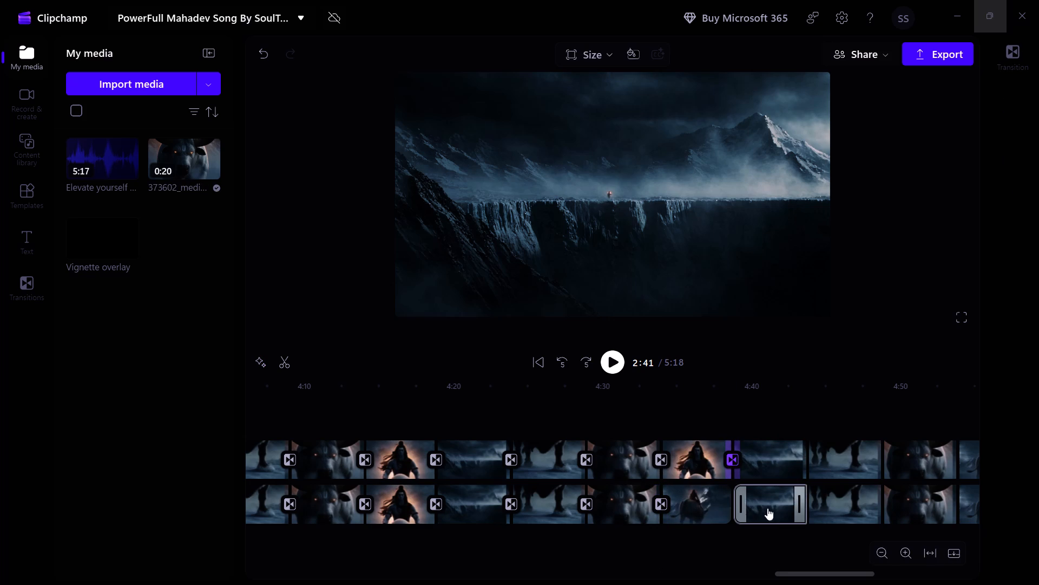
{"action": "left_click_drag", "start_coordinate": [767, 508], "coordinate": [749, 509]}
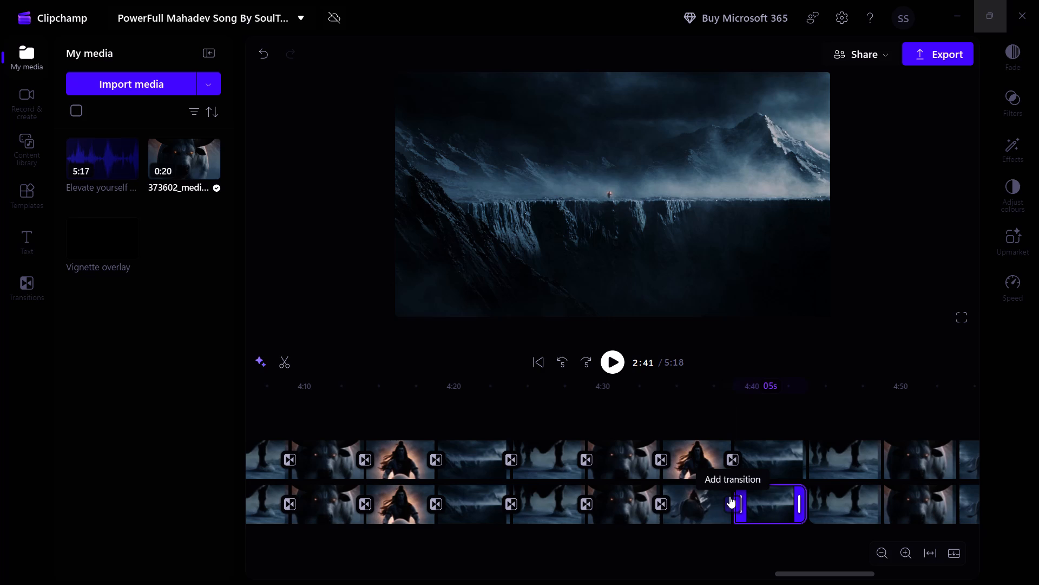
{"action": "left_click", "coordinate": [734, 502]}
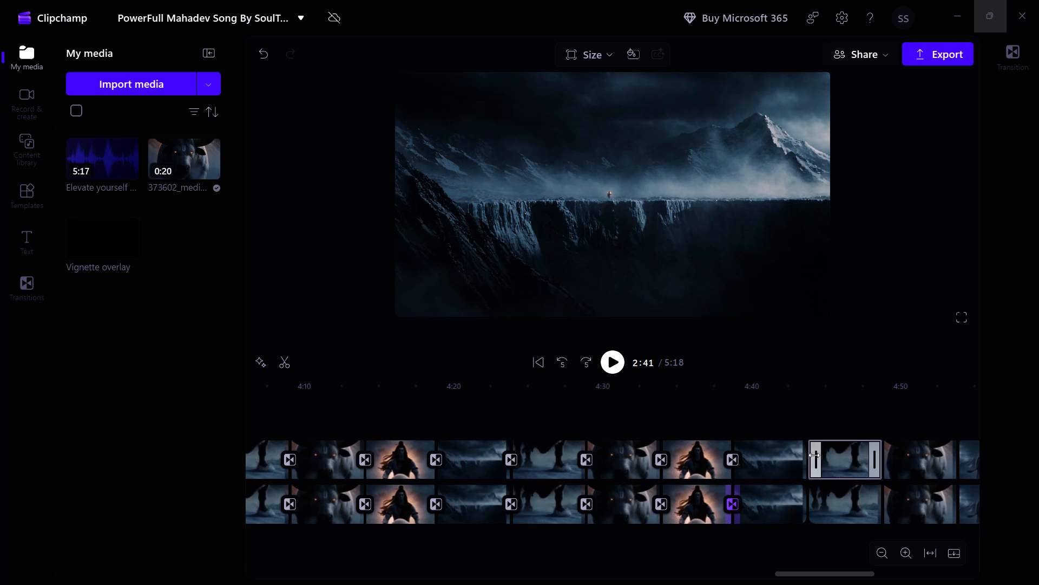
{"action": "left_click", "coordinate": [806, 462]}
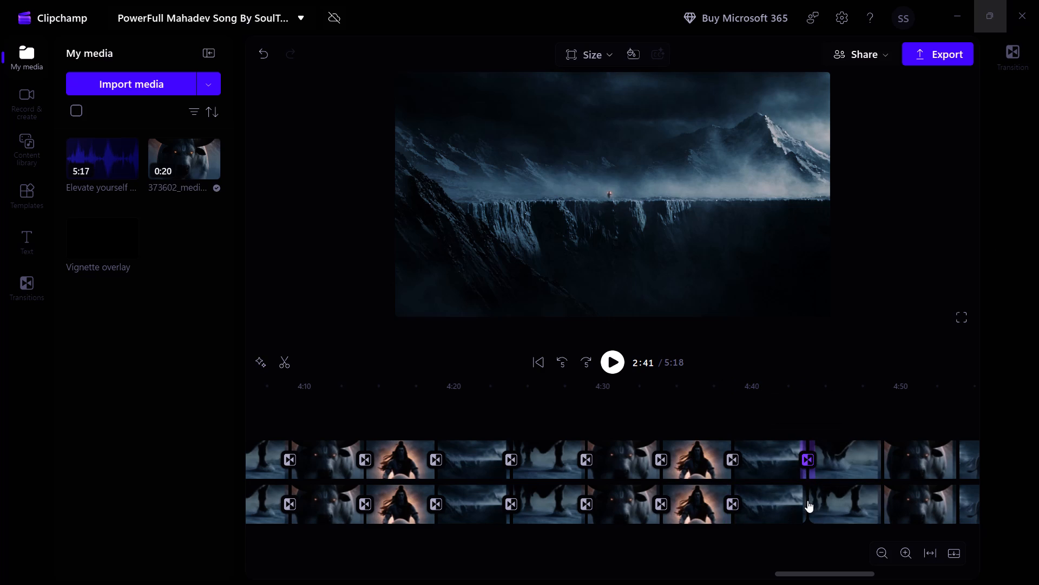
{"action": "left_click_drag", "start_coordinate": [845, 503], "coordinate": [821, 504]}
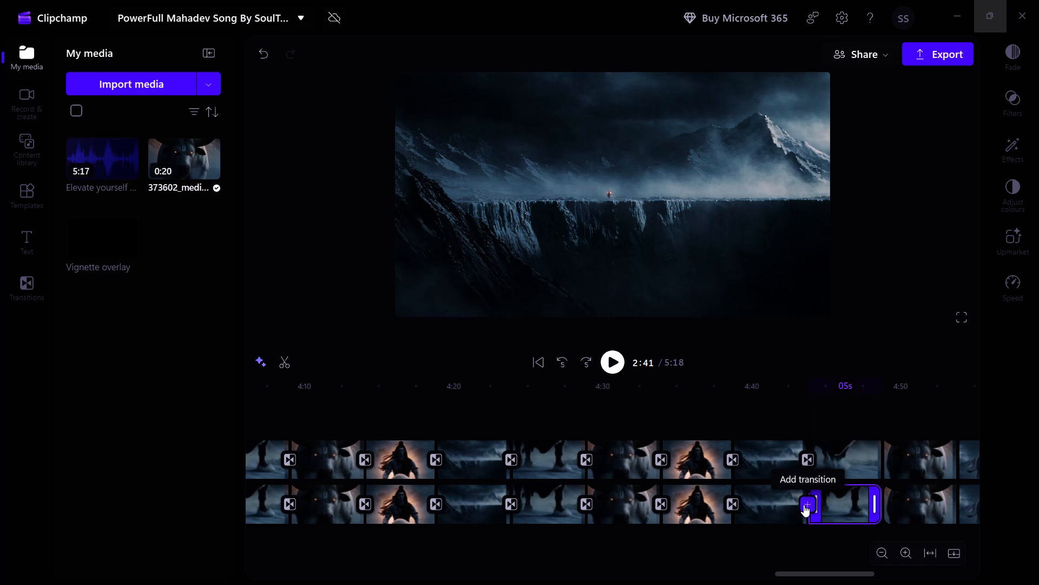
{"action": "left_click", "coordinate": [805, 505]}
{"action": "scroll", "coordinate": [805, 505], "scroll_direction": "left", "scroll_amount": 1}
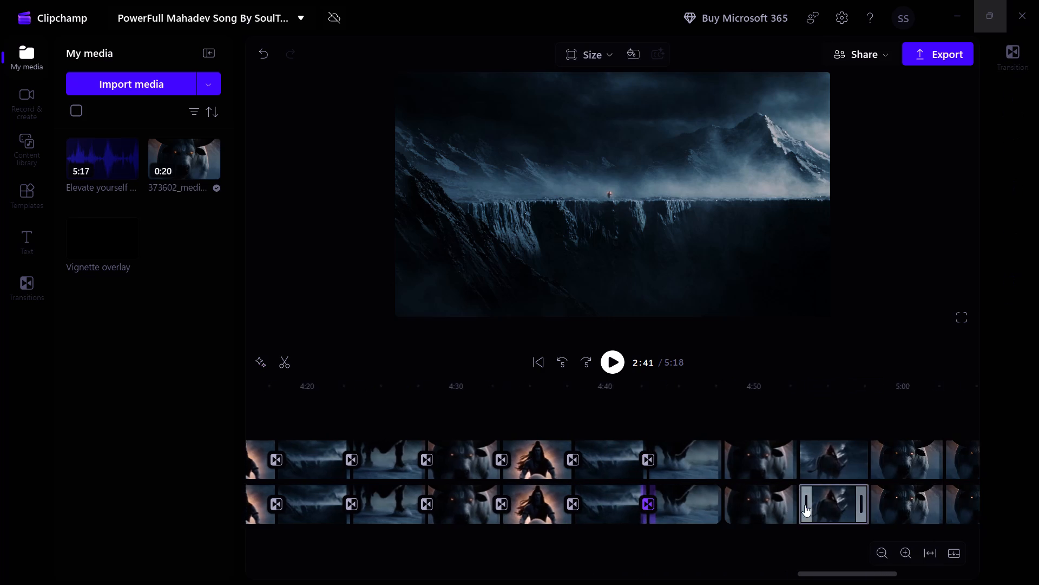
Add transitions on both video tracks at the clip joins near 4:49 and 4:54.
{"action": "scroll", "coordinate": [805, 505], "scroll_direction": "left", "scroll_amount": 1}
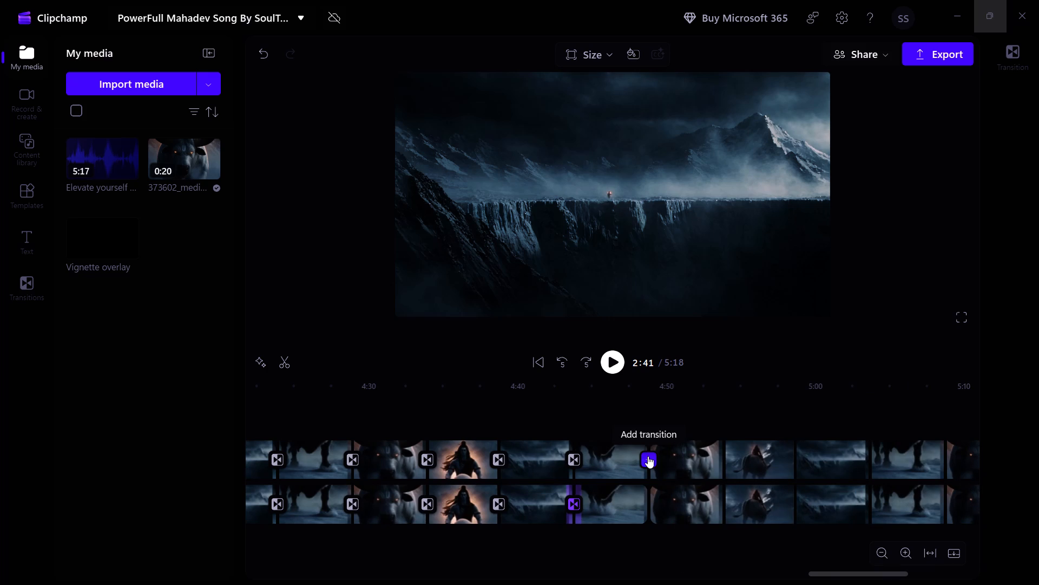
{"action": "left_click", "coordinate": [648, 456]}
{"action": "left_click_drag", "start_coordinate": [678, 502], "coordinate": [658, 503]}
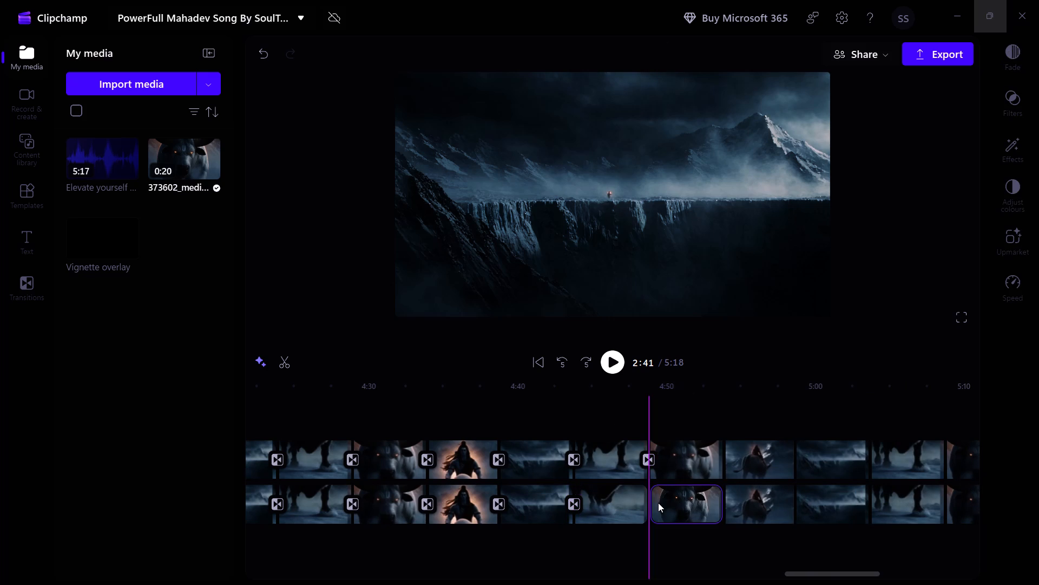
{"action": "left_click", "coordinate": [649, 503]}
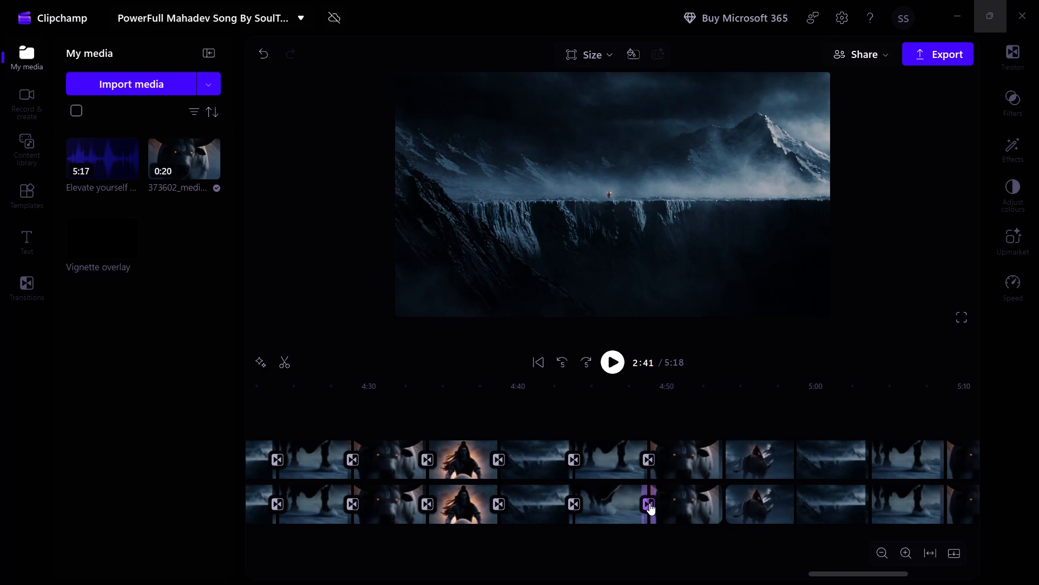
{"action": "left_click_drag", "start_coordinate": [746, 509], "coordinate": [734, 509]}
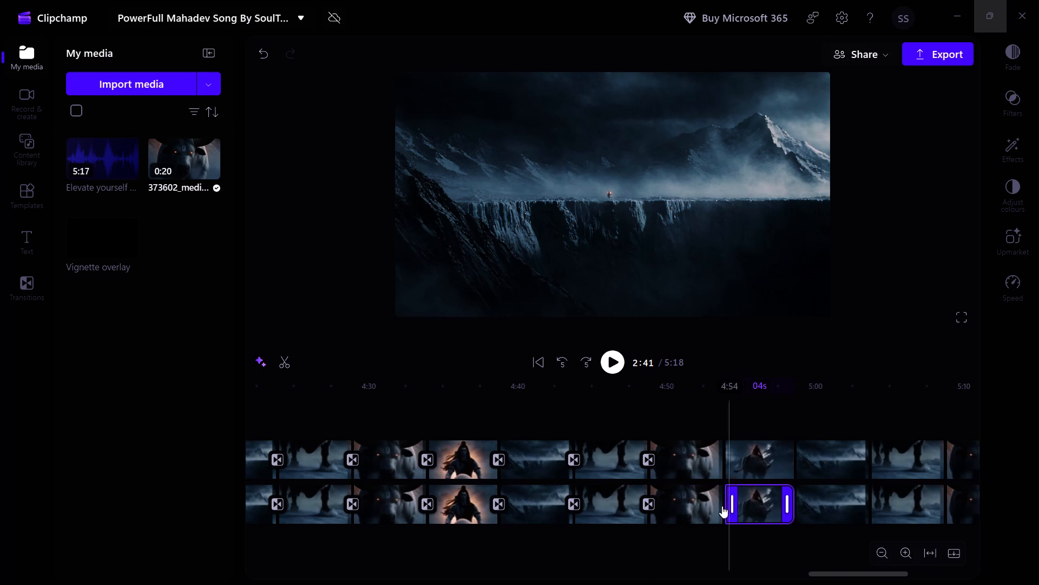
{"action": "left_click", "coordinate": [723, 505]}
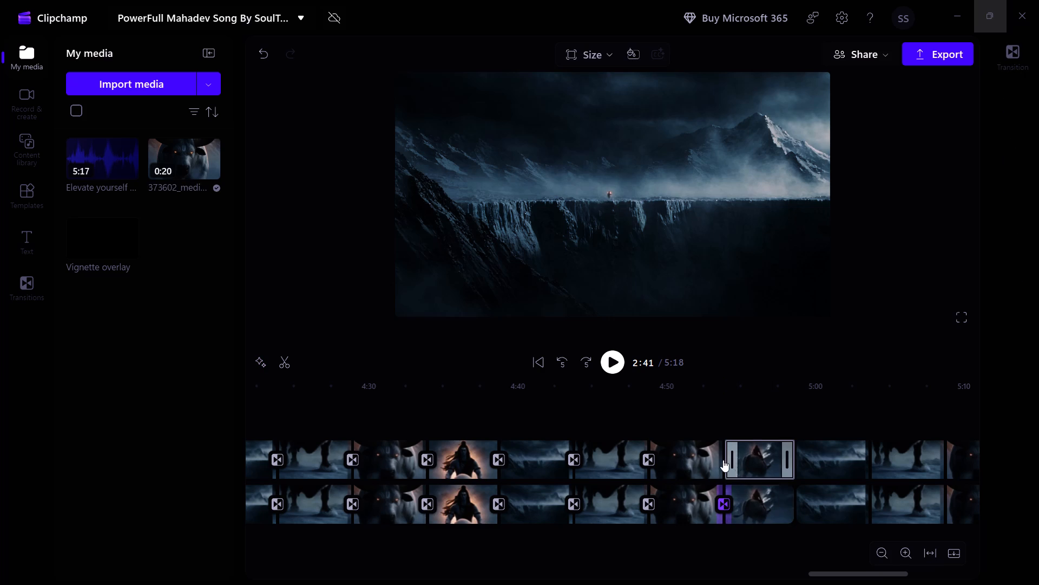
{"action": "left_click", "coordinate": [721, 459]}
Add transitions on both video tracks at the joins near 4:59 and 5:04, and on the upper track near 5:09.
{"action": "left_click", "coordinate": [793, 459]}
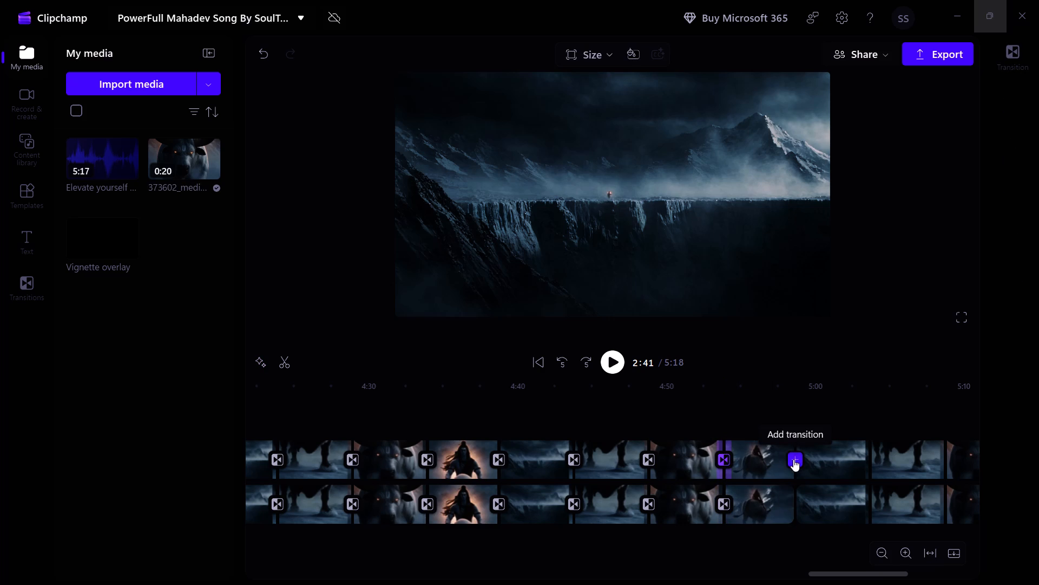
{"action": "left_click", "coordinate": [865, 460]}
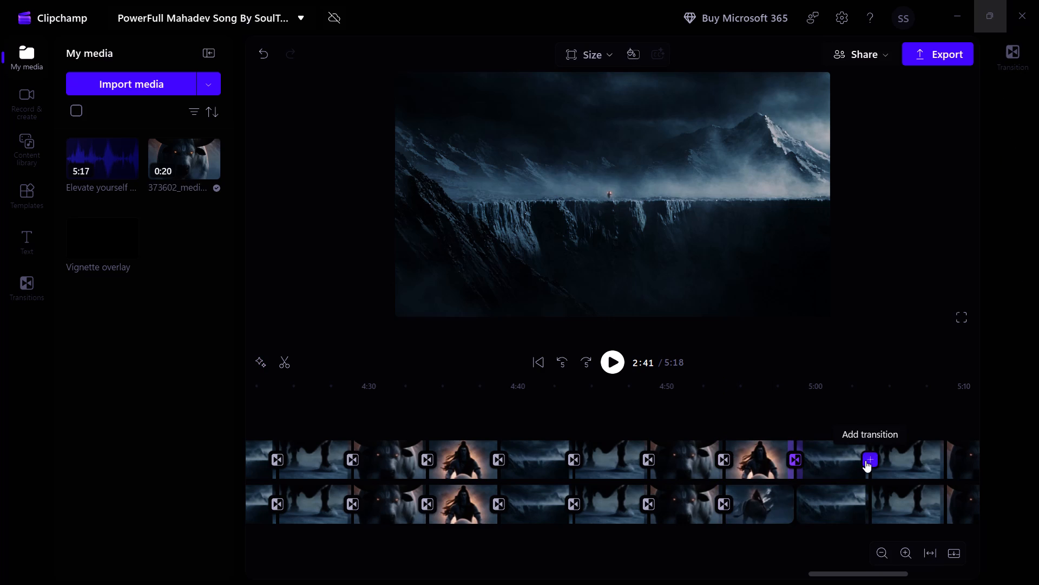
{"action": "left_click", "coordinate": [945, 457]}
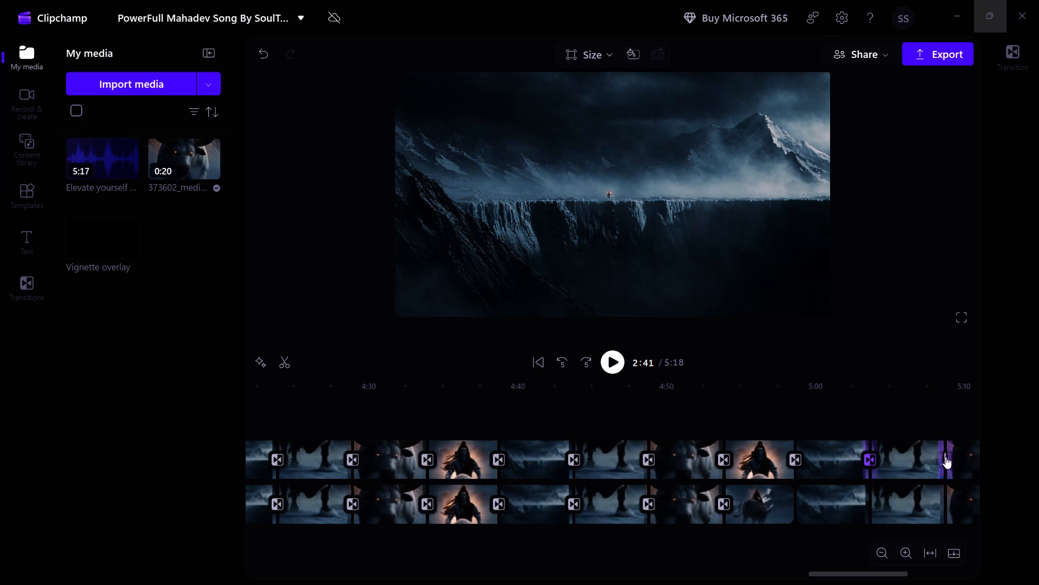
{"action": "left_click_drag", "start_coordinate": [826, 504], "coordinate": [810, 502]}
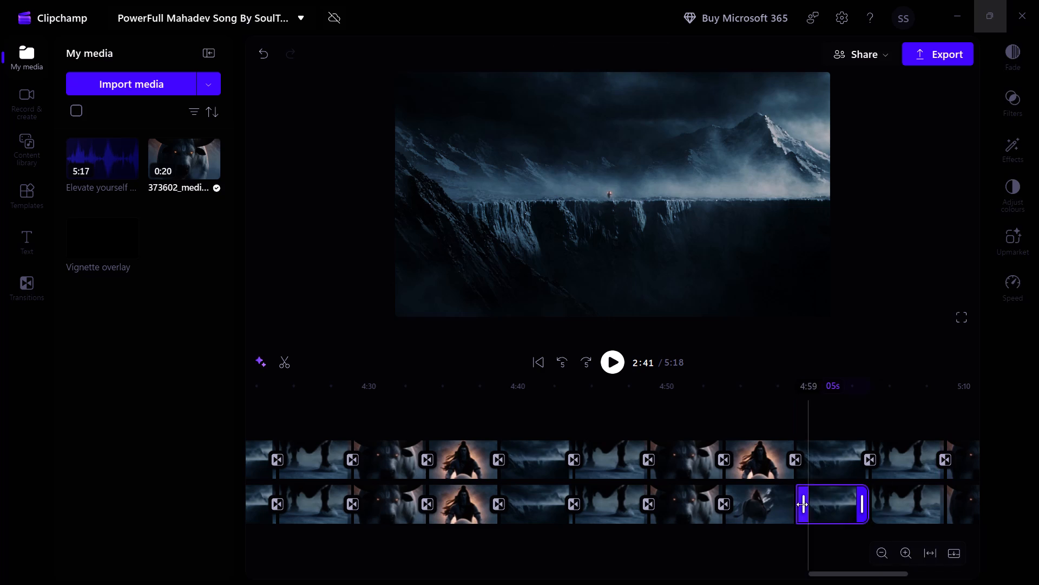
{"action": "left_click", "coordinate": [794, 502]}
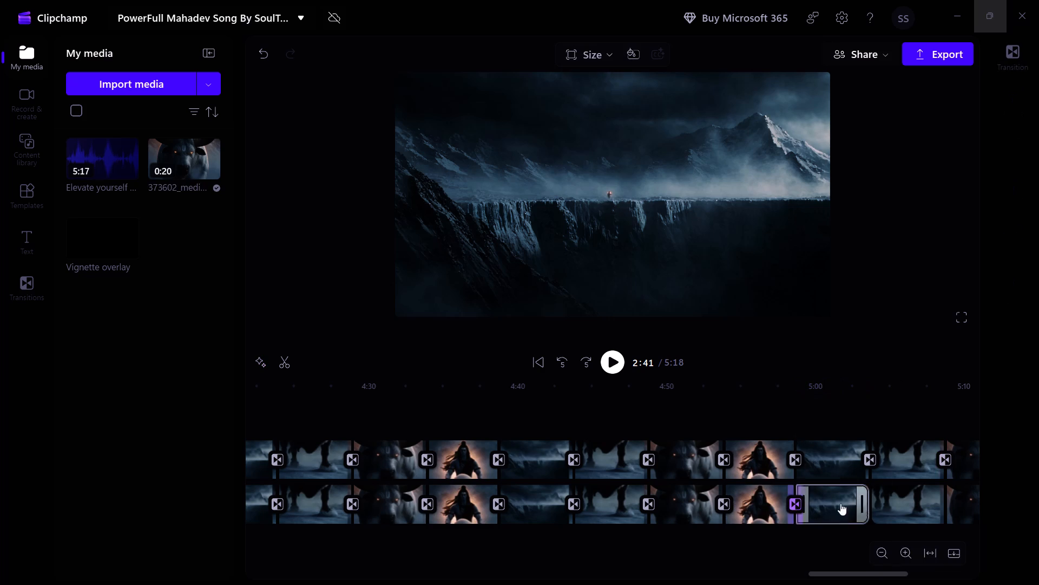
{"action": "left_click_drag", "start_coordinate": [897, 502], "coordinate": [874, 499]}
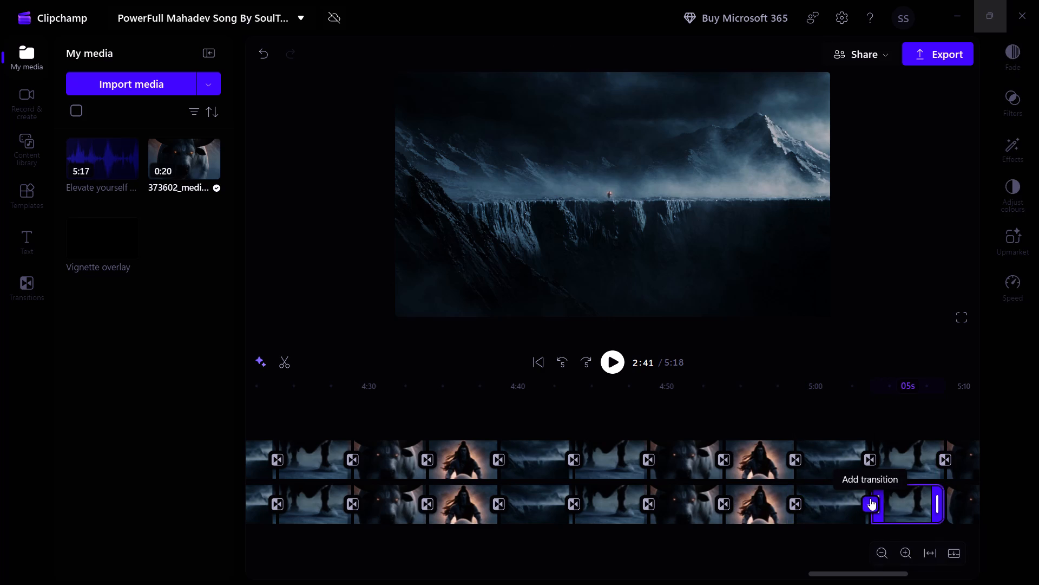
{"action": "left_click", "coordinate": [870, 498]}
Add the last transitions near 5:14 on the upper track and near 5:09 and 5:14 on the lower track.
{"action": "scroll", "coordinate": [870, 498], "scroll_direction": "left", "scroll_amount": 1}
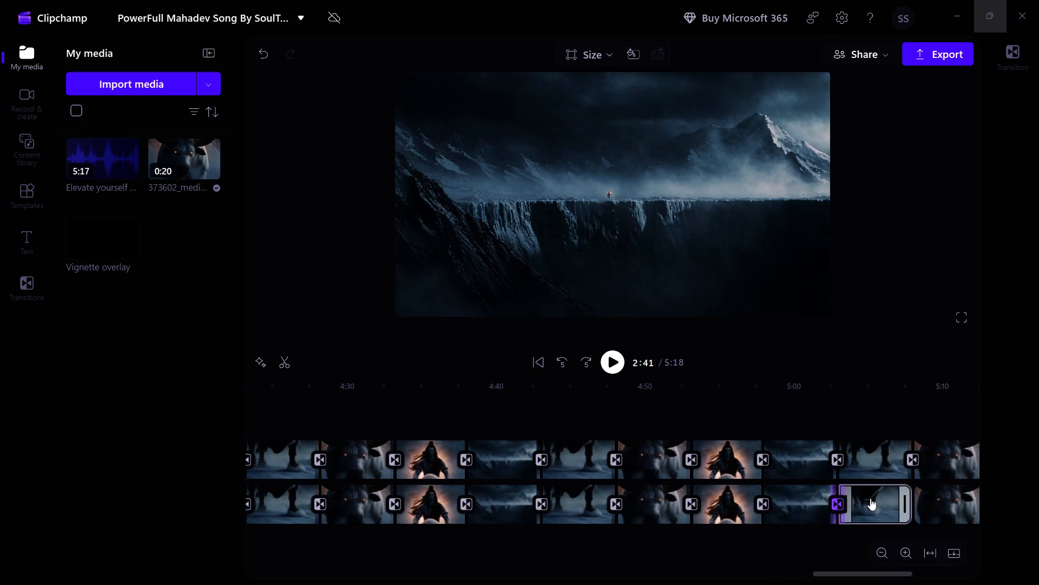
{"action": "scroll", "coordinate": [870, 498], "scroll_direction": "left", "scroll_amount": 2}
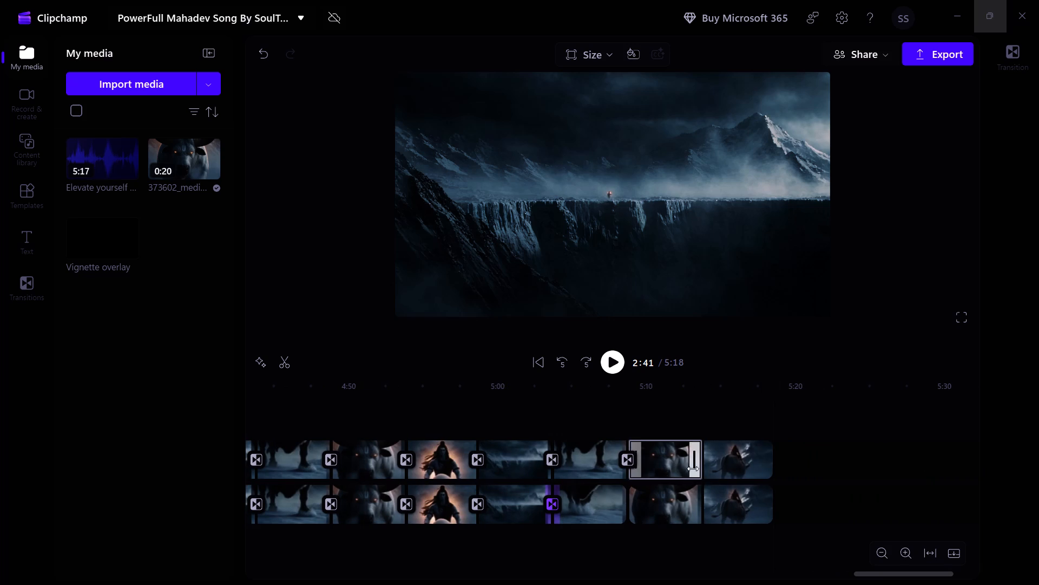
{"action": "left_click", "coordinate": [701, 463]}
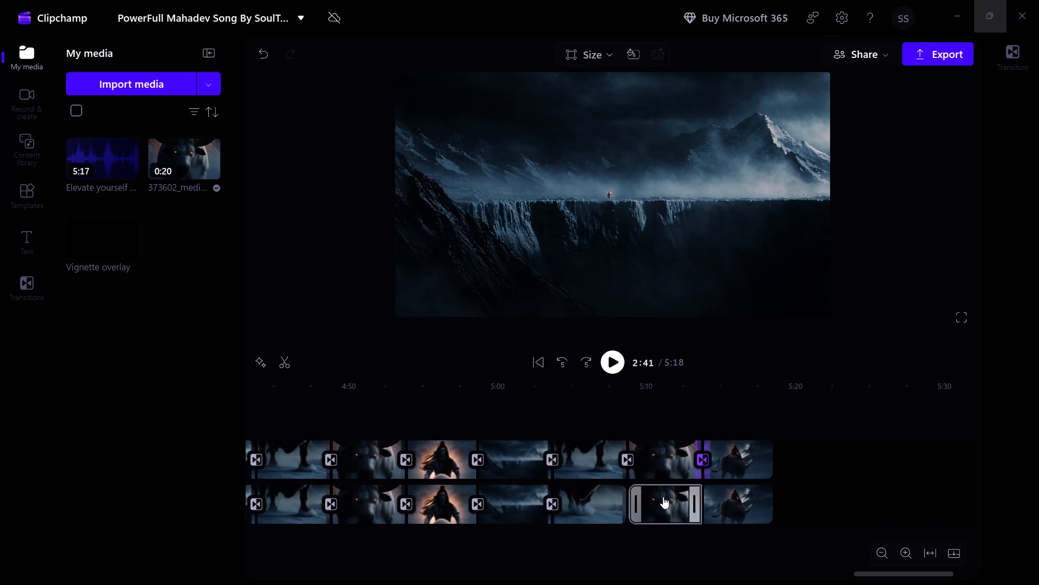
{"action": "left_click_drag", "start_coordinate": [663, 497], "coordinate": [648, 497]}
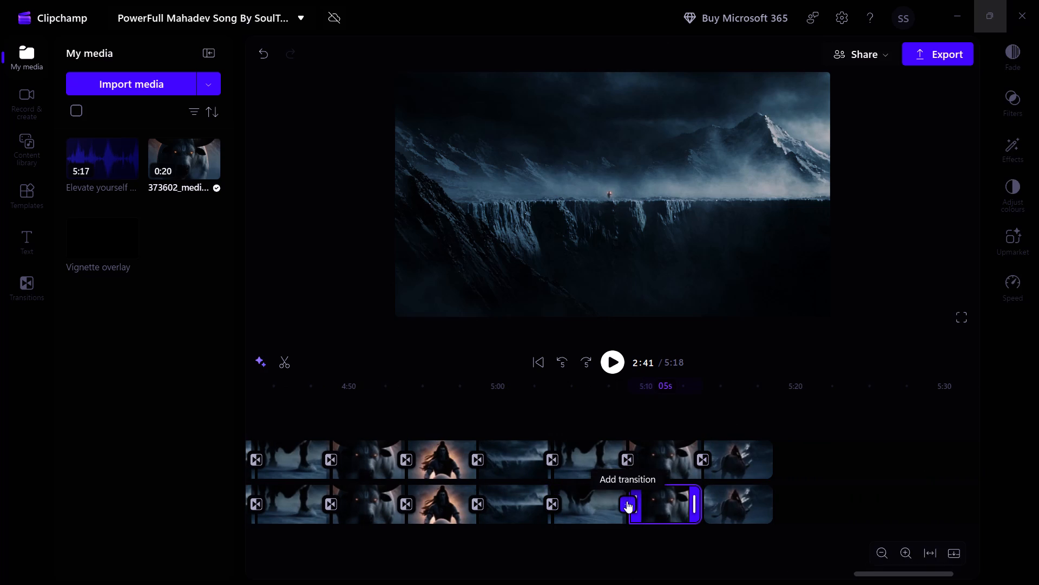
{"action": "left_click", "coordinate": [627, 501]}
{"action": "left_click_drag", "start_coordinate": [728, 505], "coordinate": [700, 505]}
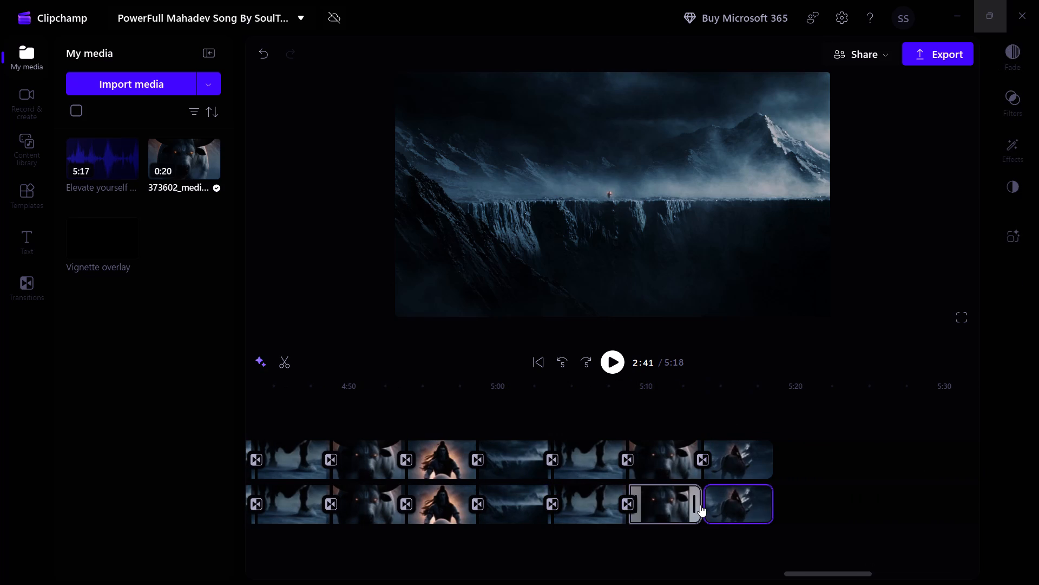
{"action": "left_click_drag", "start_coordinate": [732, 513], "coordinate": [688, 512]}
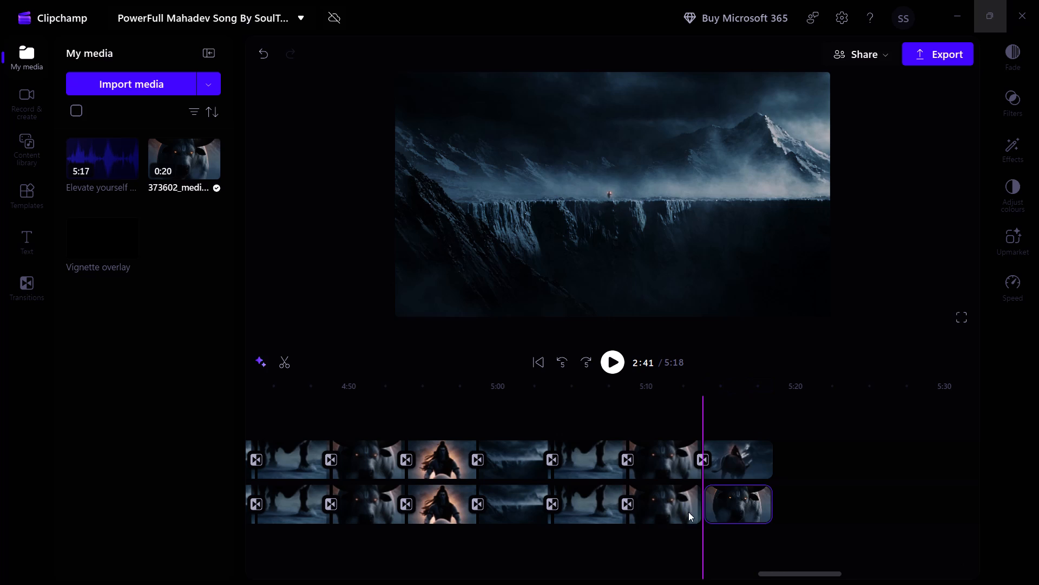
{"action": "left_click_drag", "start_coordinate": [688, 512], "coordinate": [688, 511]}
{"action": "left_click", "coordinate": [700, 504]}
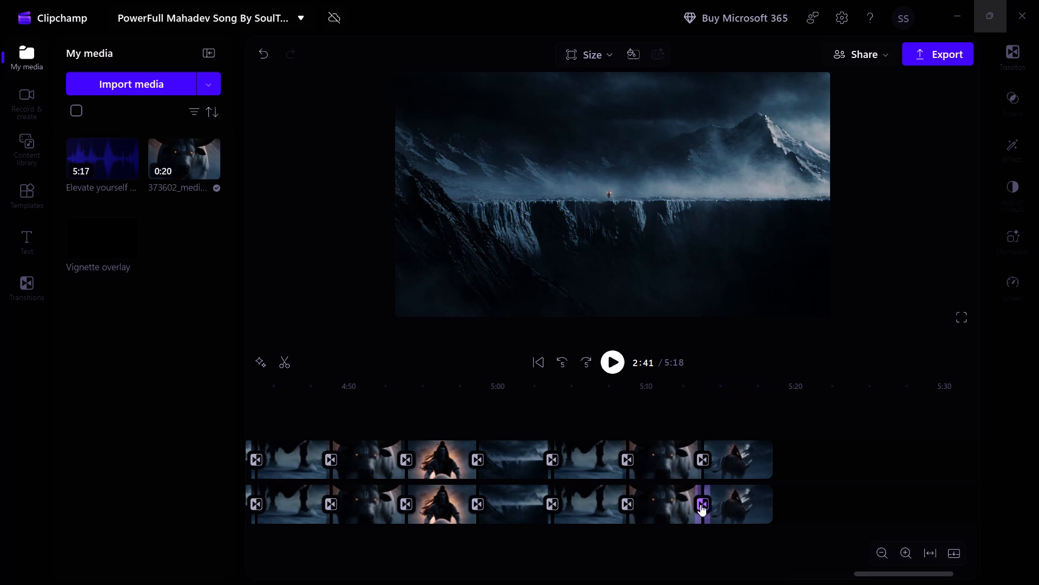
Play the video preview from 2:41 to check the transitions, and pause at about 3:08.
{"action": "left_click", "coordinate": [613, 372]}
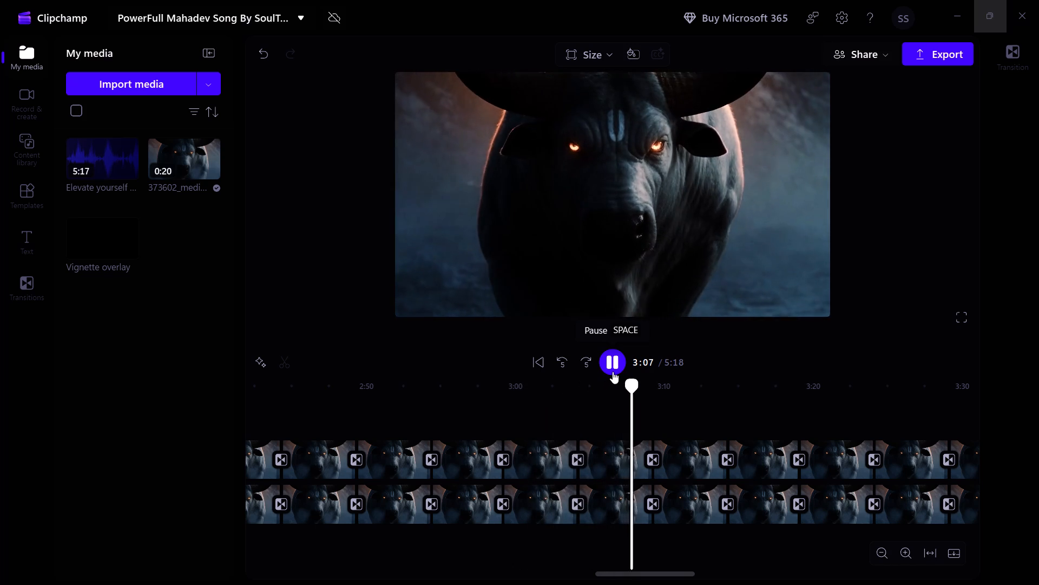
{"action": "left_click", "coordinate": [613, 358]}
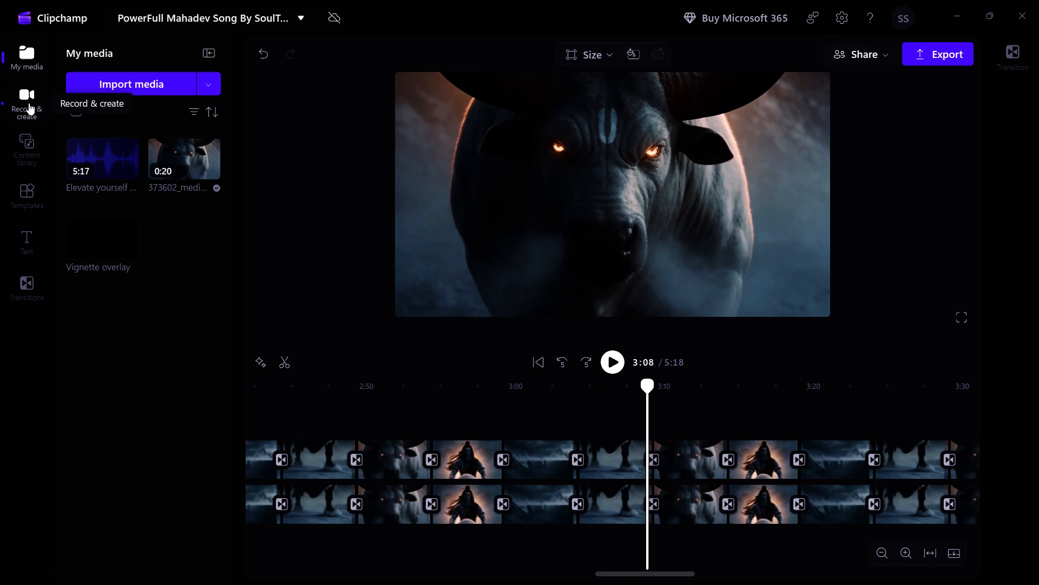
Browse the YouTube template category for a suitable intro or outro, down to the Grid YouTube gaming templates.
{"action": "left_click", "coordinate": [35, 203]}
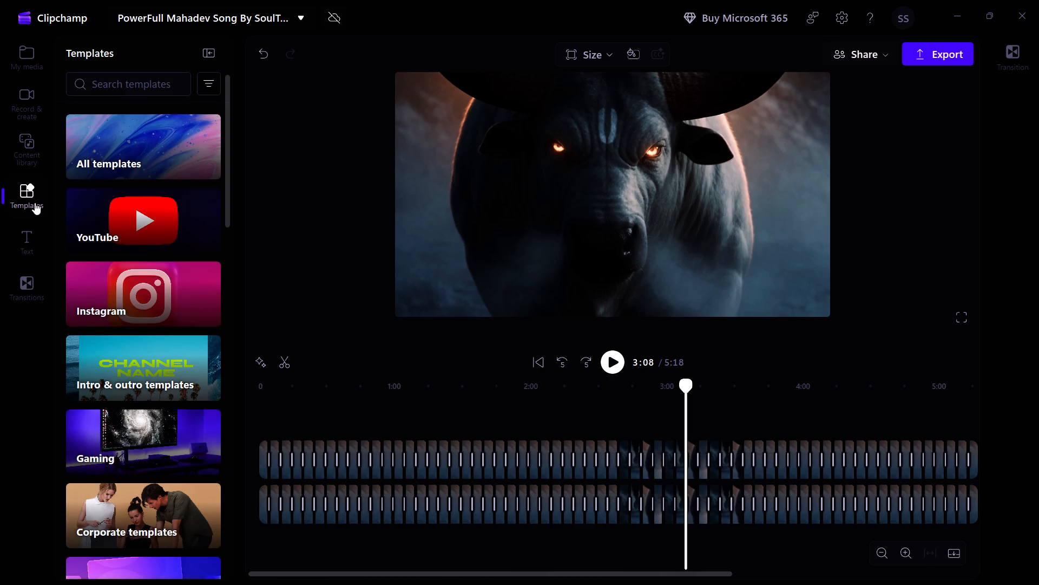
{"action": "left_click", "coordinate": [201, 225]}
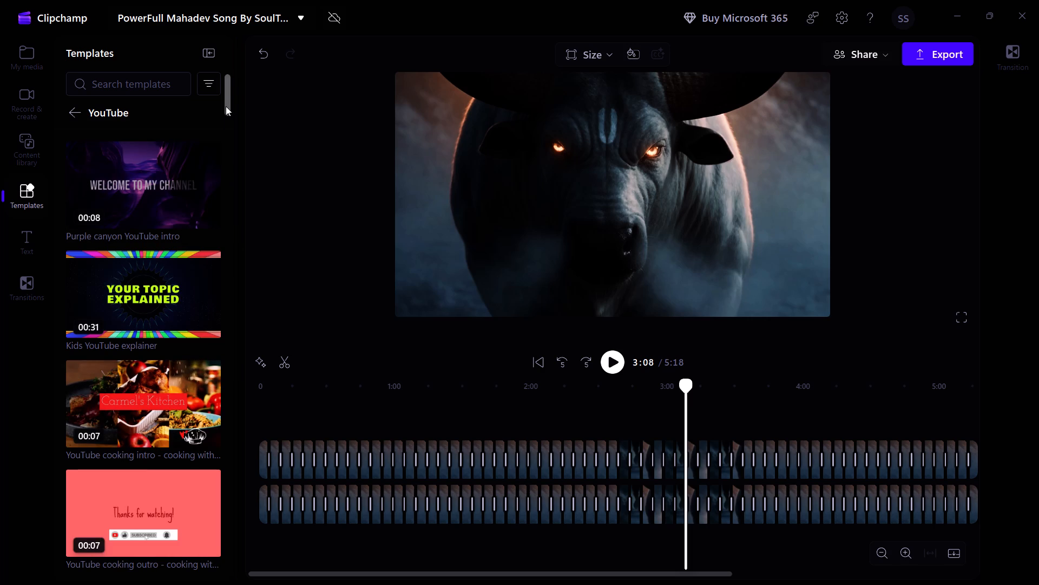
{"action": "left_click_drag", "start_coordinate": [226, 106], "coordinate": [228, 123]}
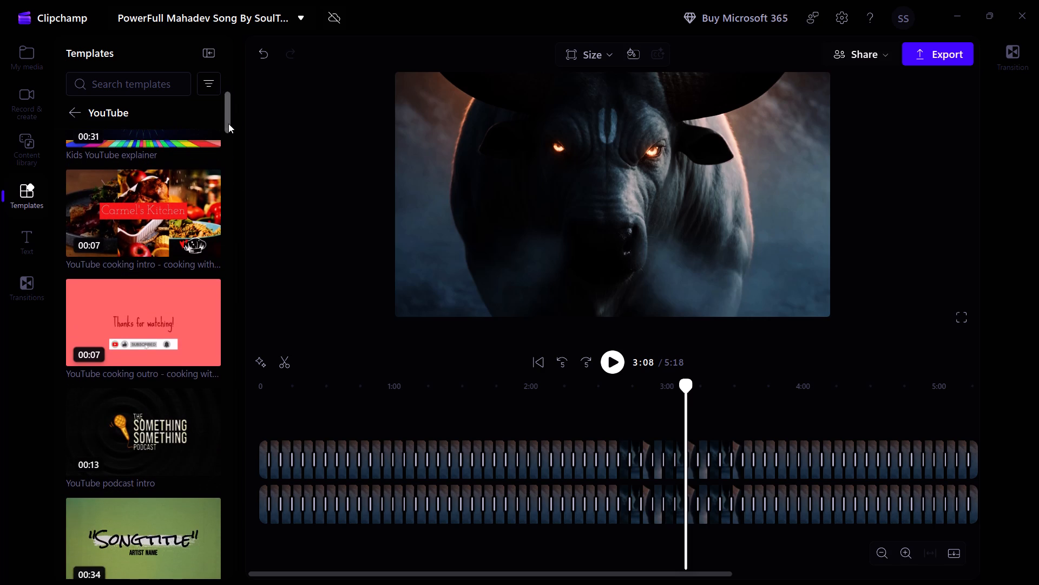
{"action": "left_click_drag", "start_coordinate": [228, 123], "coordinate": [228, 131]}
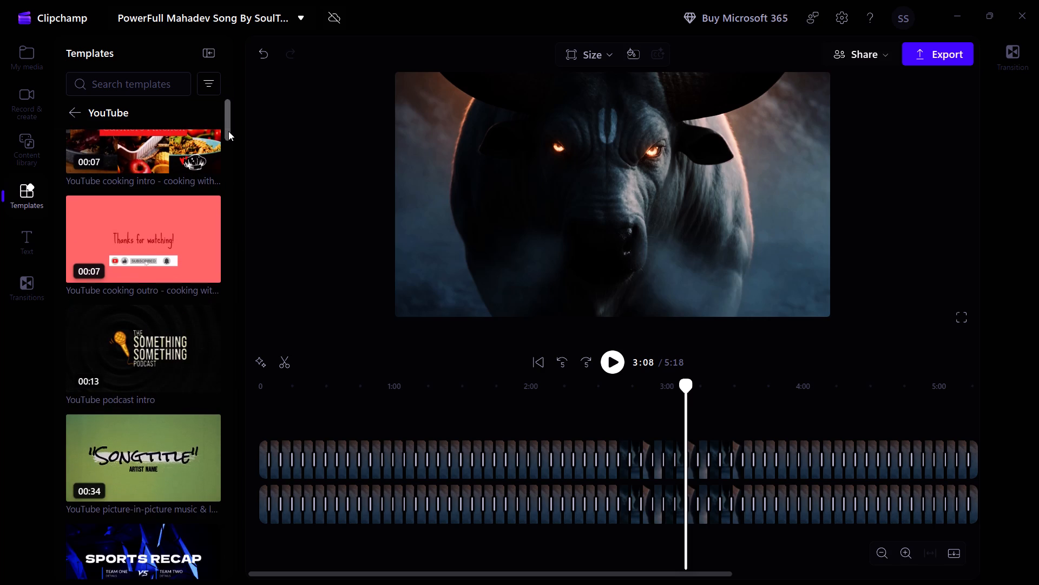
{"action": "left_click_drag", "start_coordinate": [228, 131], "coordinate": [230, 147]}
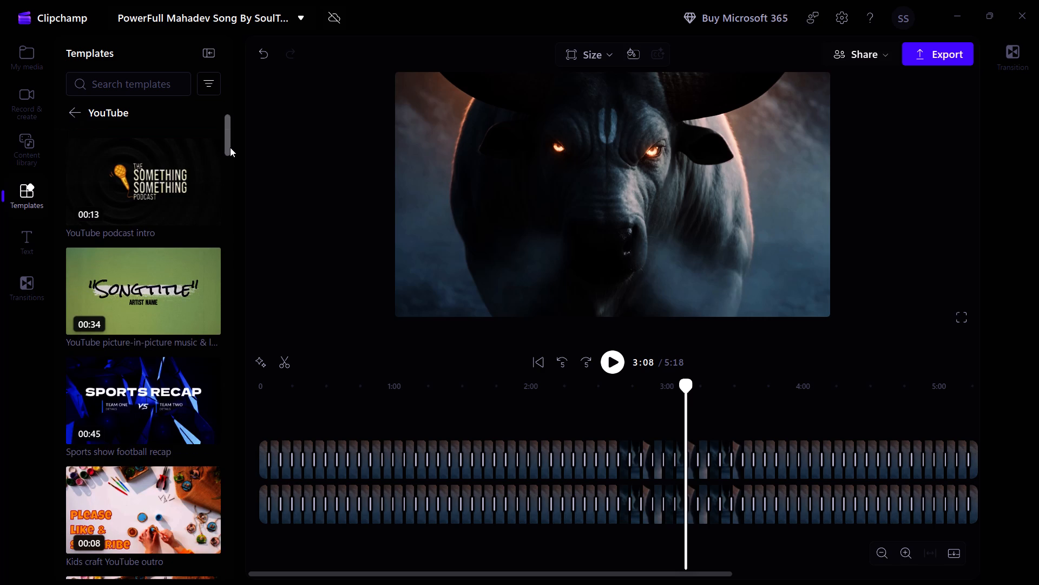
{"action": "left_click_drag", "start_coordinate": [230, 147], "coordinate": [227, 157]}
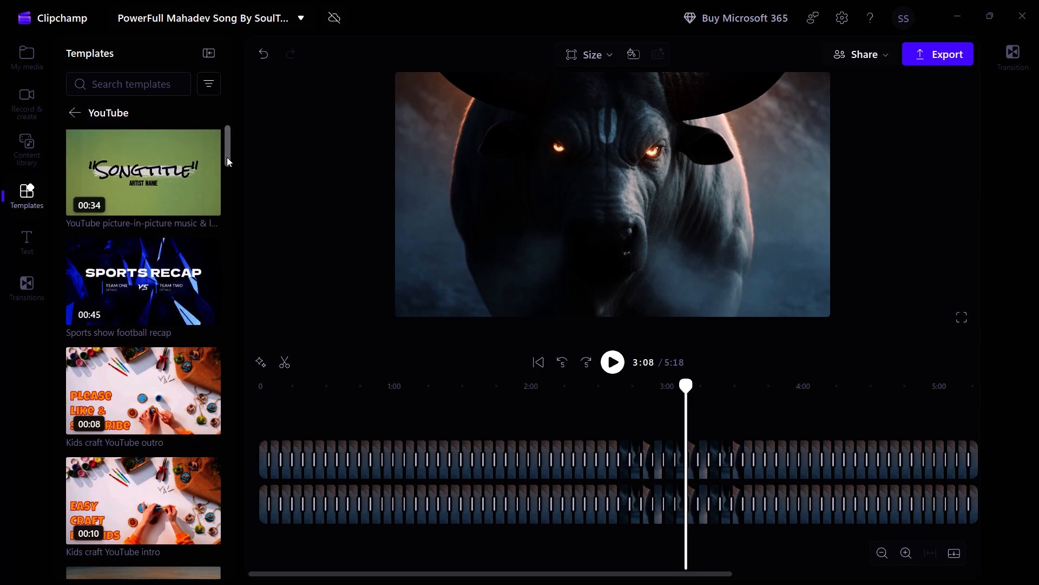
{"action": "left_click_drag", "start_coordinate": [228, 158], "coordinate": [231, 175]}
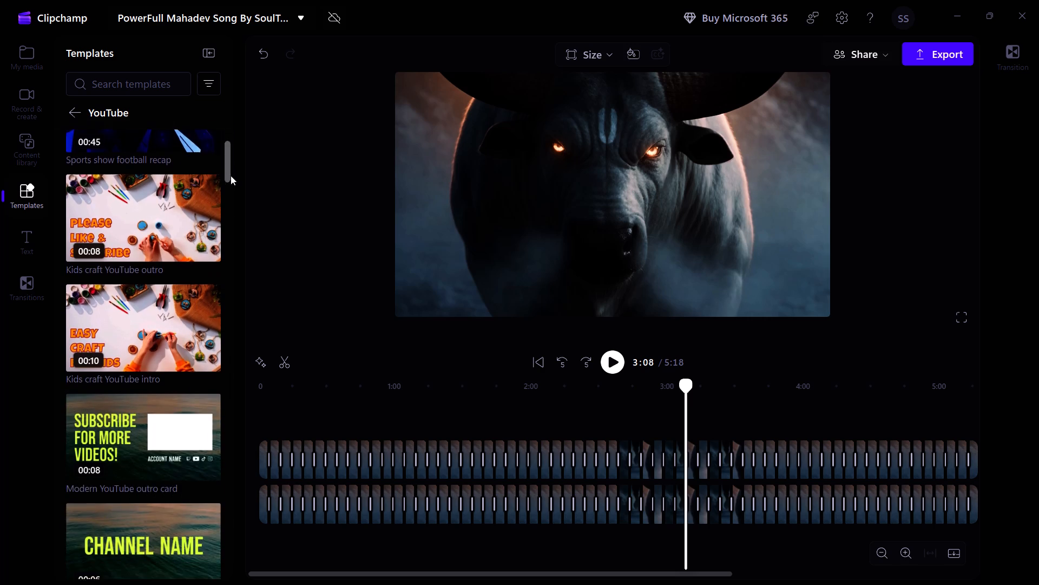
{"action": "left_click_drag", "start_coordinate": [231, 175], "coordinate": [235, 194]}
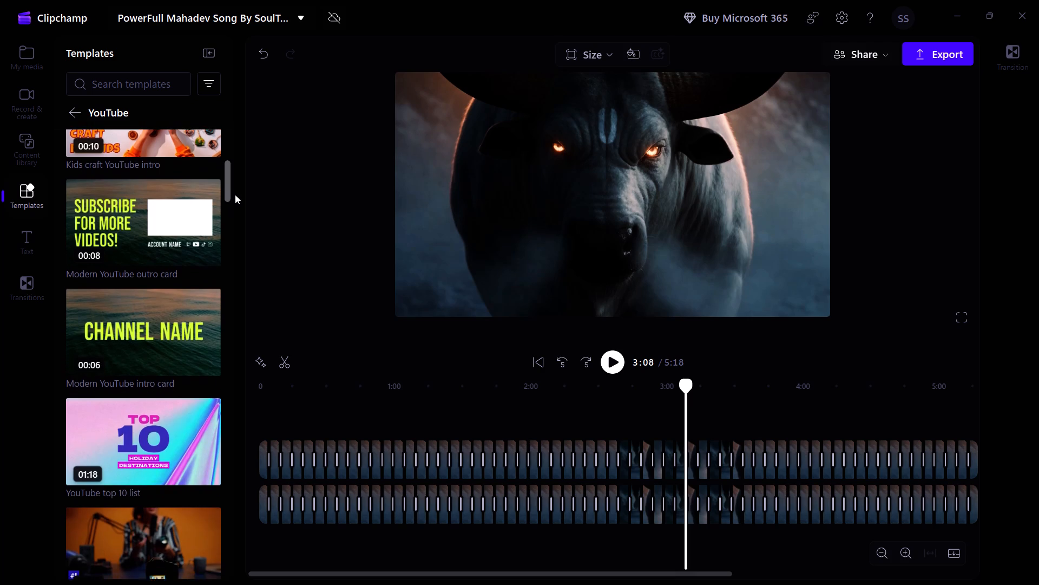
{"action": "left_click_drag", "start_coordinate": [235, 194], "coordinate": [240, 211]}
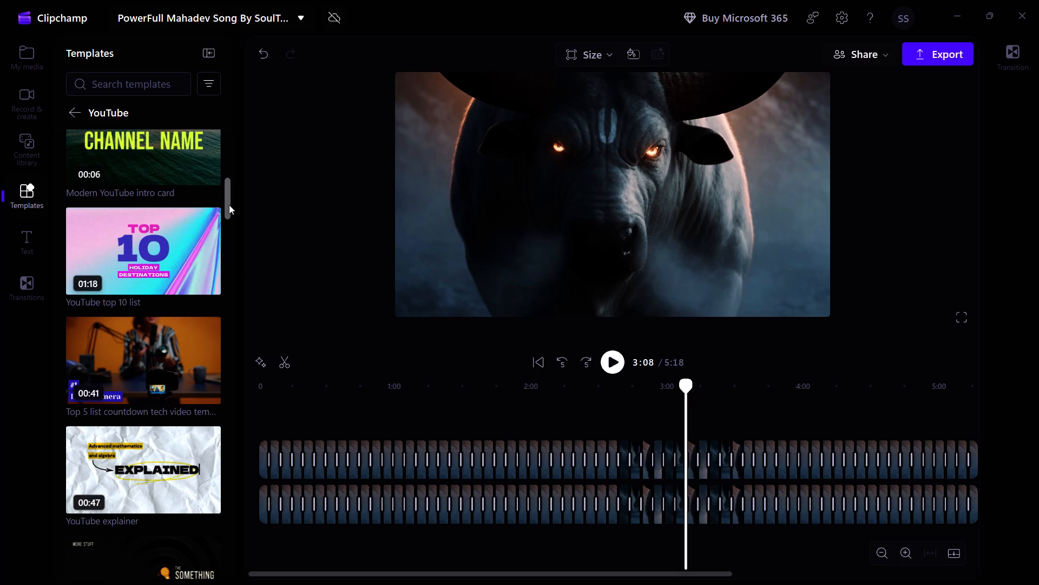
{"action": "left_click_drag", "start_coordinate": [228, 204], "coordinate": [231, 228]}
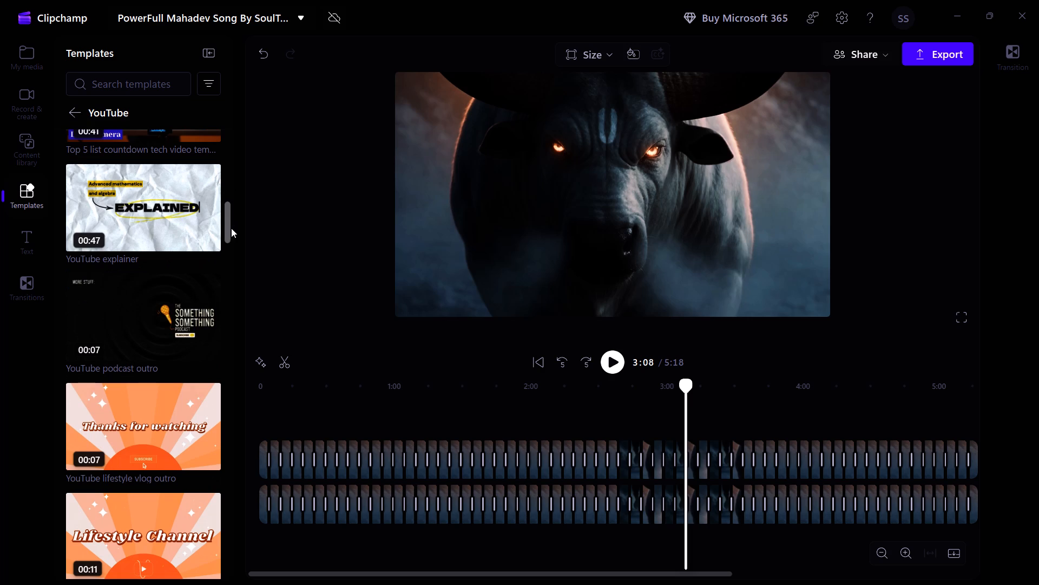
{"action": "left_click_drag", "start_coordinate": [231, 228], "coordinate": [231, 232]}
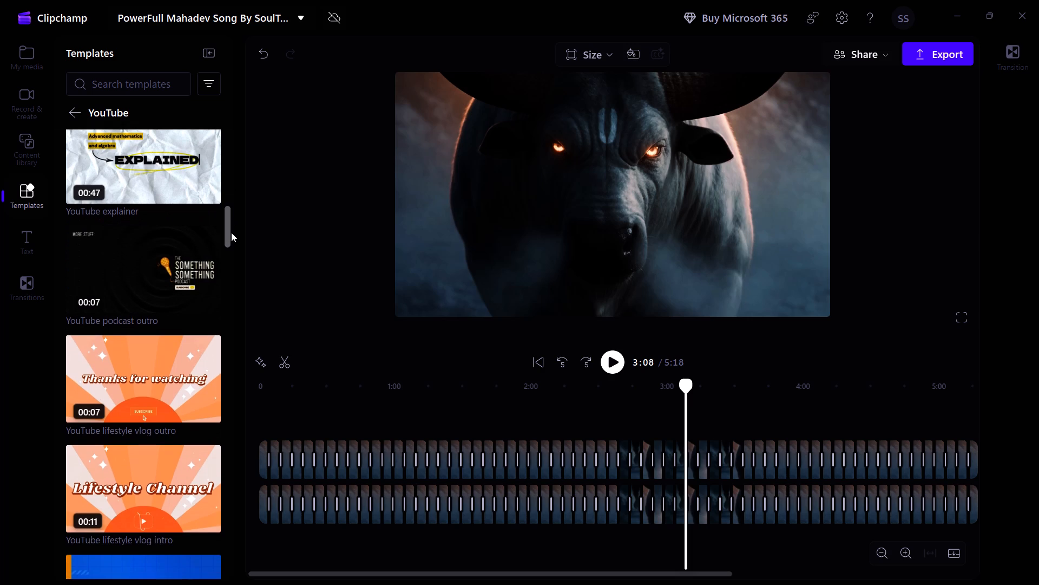
{"action": "left_click_drag", "start_coordinate": [231, 232], "coordinate": [231, 231]}
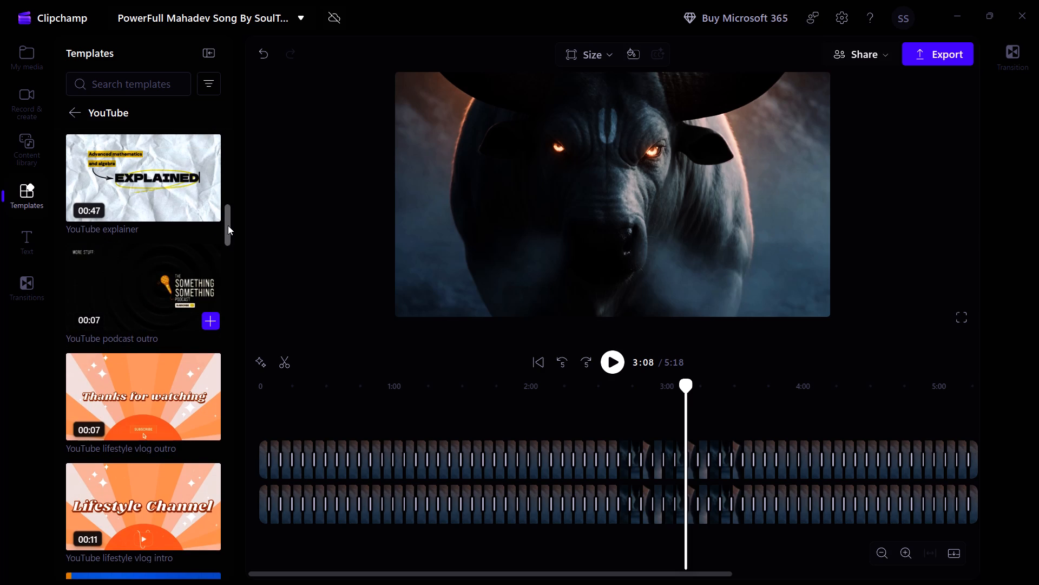
{"action": "left_click_drag", "start_coordinate": [227, 226], "coordinate": [227, 237]}
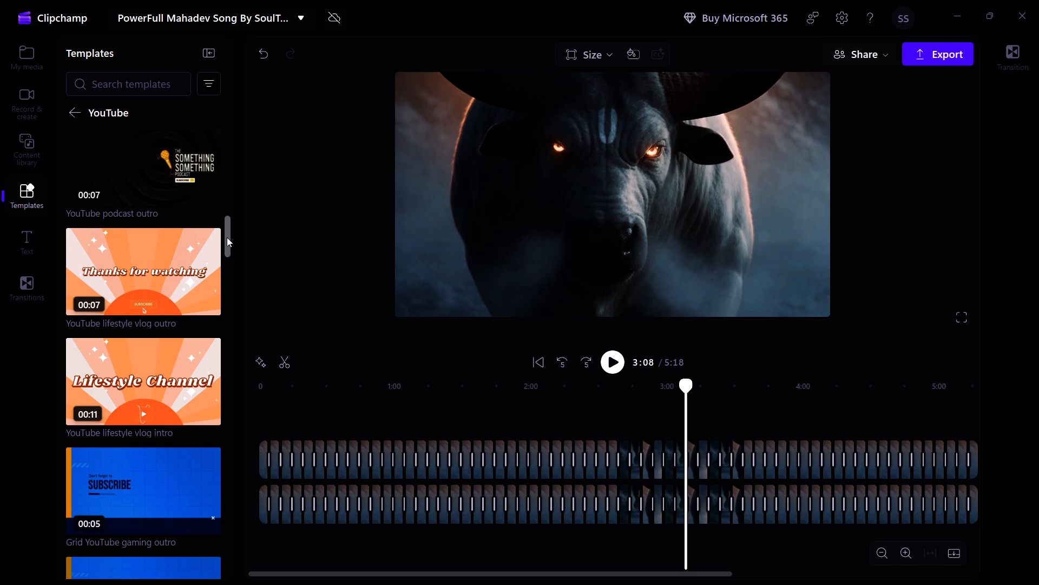
{"action": "left_click_drag", "start_coordinate": [227, 237], "coordinate": [227, 244]}
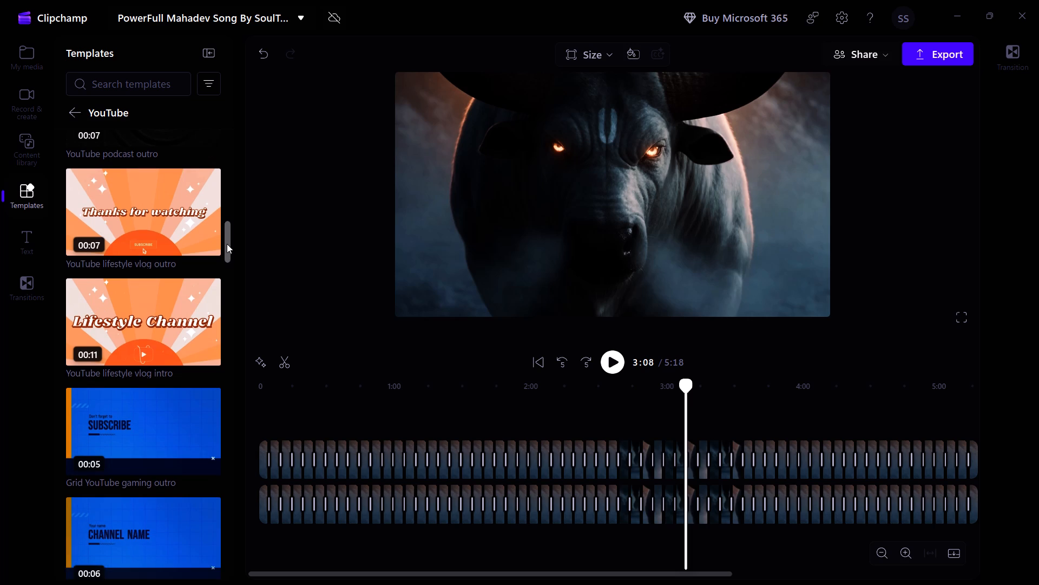
{"action": "left_click_drag", "start_coordinate": [227, 244], "coordinate": [229, 246]}
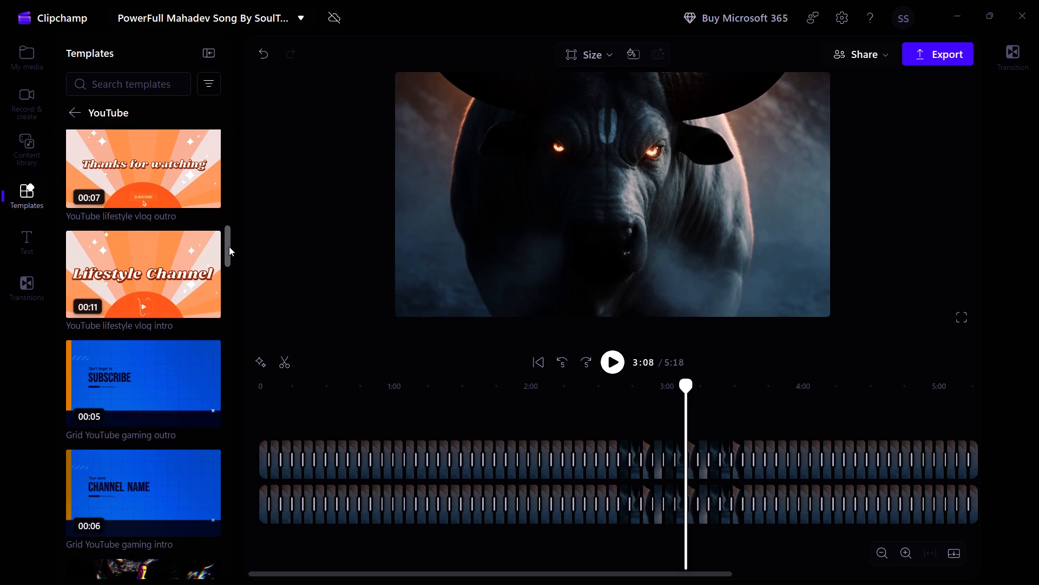
{"action": "left_click_drag", "start_coordinate": [229, 246], "coordinate": [235, 262]}
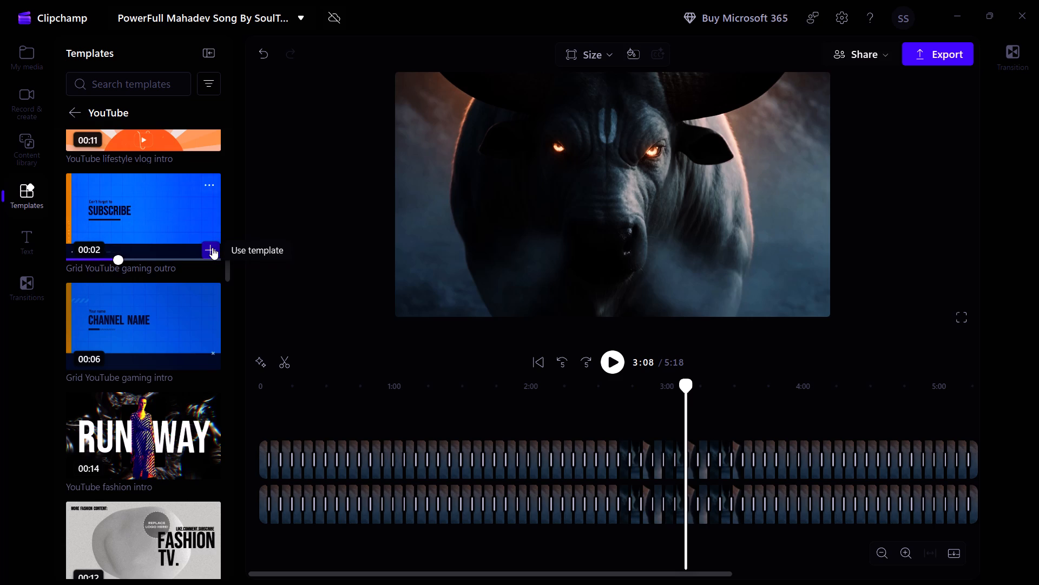
Insert the Grid YouTube gaming outro template into the timeline with the playhead at 3:49.
{"action": "scroll", "coordinate": [766, 469], "scroll_direction": "left", "scroll_amount": 1}
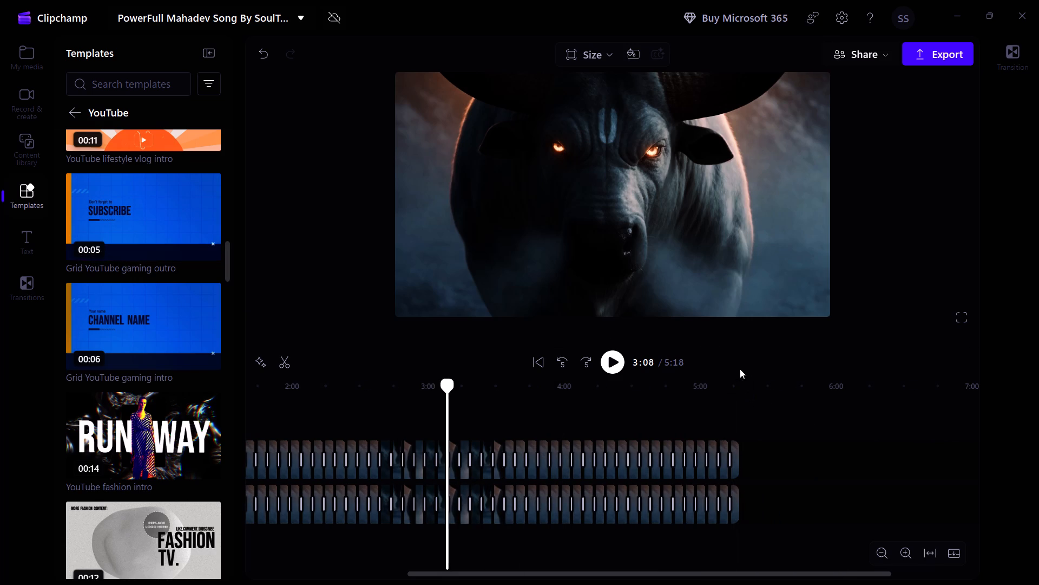
{"action": "left_click", "coordinate": [742, 388]}
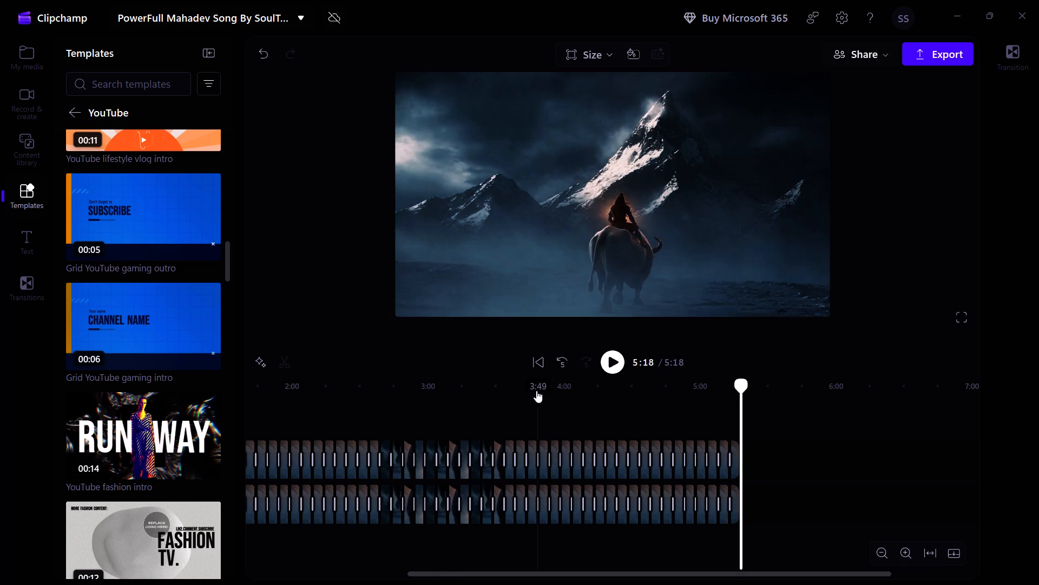
{"action": "left_click", "coordinate": [536, 391]}
{"action": "left_click_drag", "start_coordinate": [156, 225], "coordinate": [260, 298]}
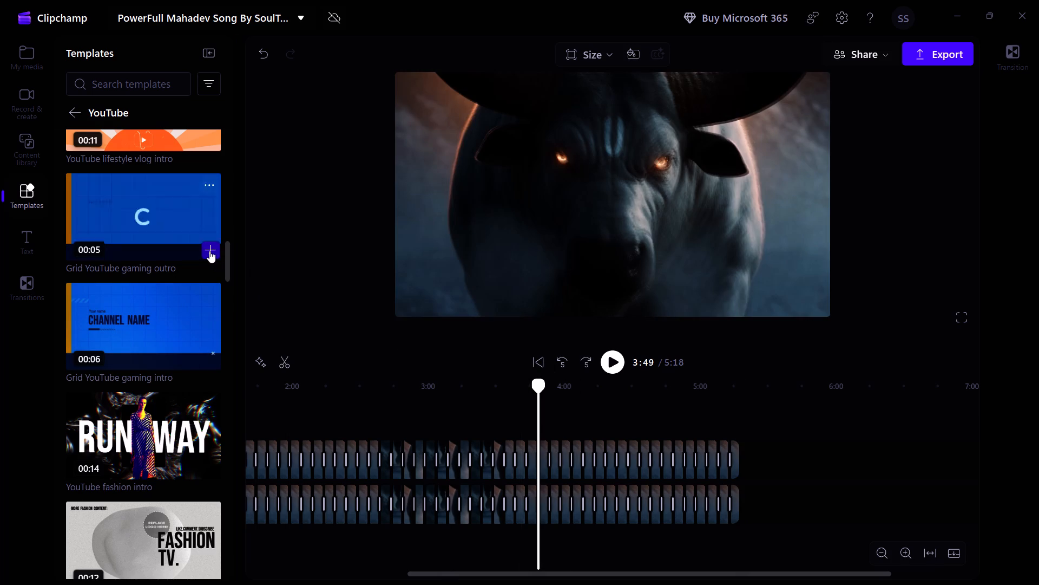
{"action": "left_click", "coordinate": [211, 251]}
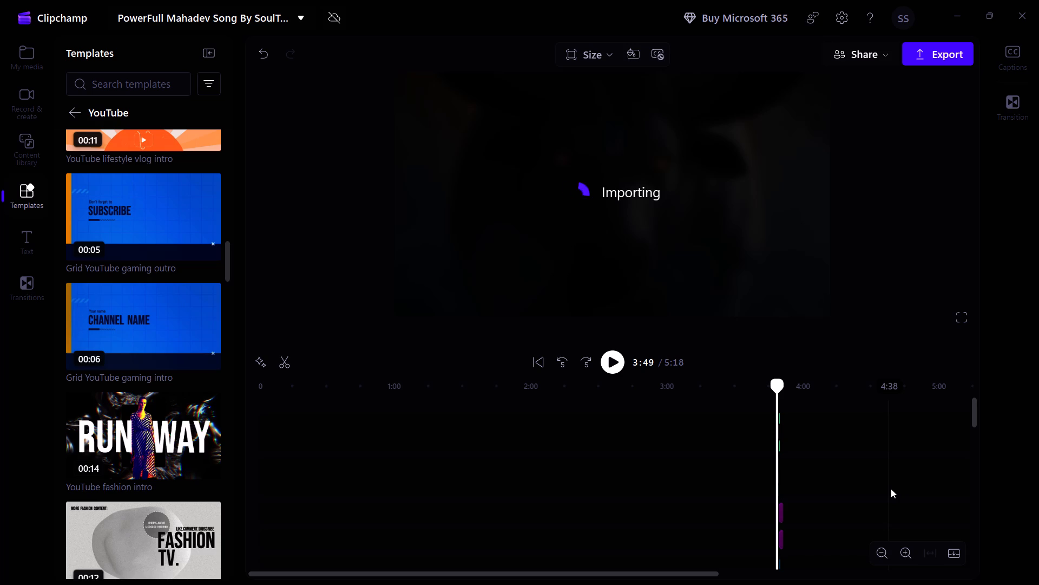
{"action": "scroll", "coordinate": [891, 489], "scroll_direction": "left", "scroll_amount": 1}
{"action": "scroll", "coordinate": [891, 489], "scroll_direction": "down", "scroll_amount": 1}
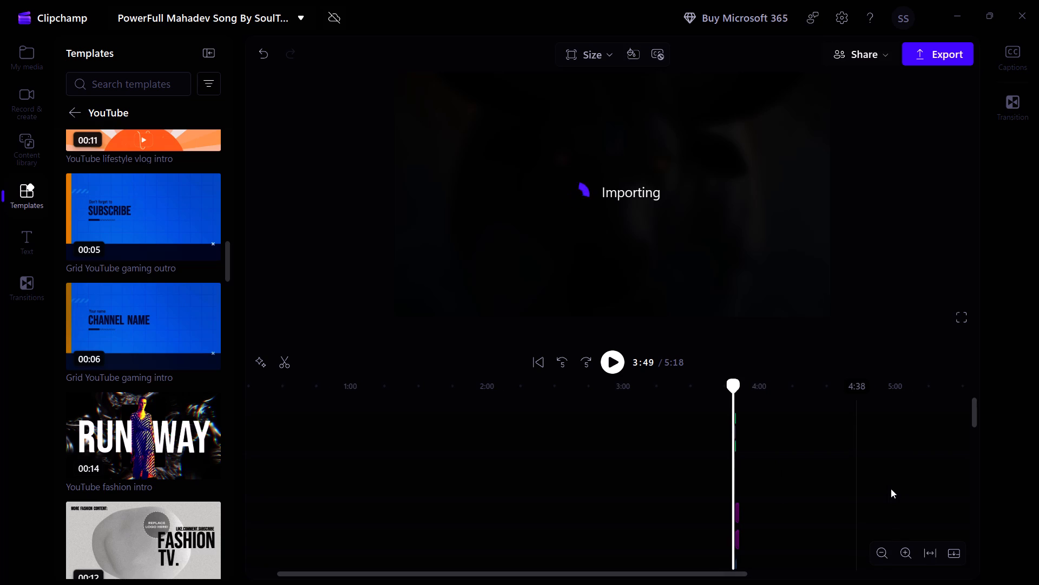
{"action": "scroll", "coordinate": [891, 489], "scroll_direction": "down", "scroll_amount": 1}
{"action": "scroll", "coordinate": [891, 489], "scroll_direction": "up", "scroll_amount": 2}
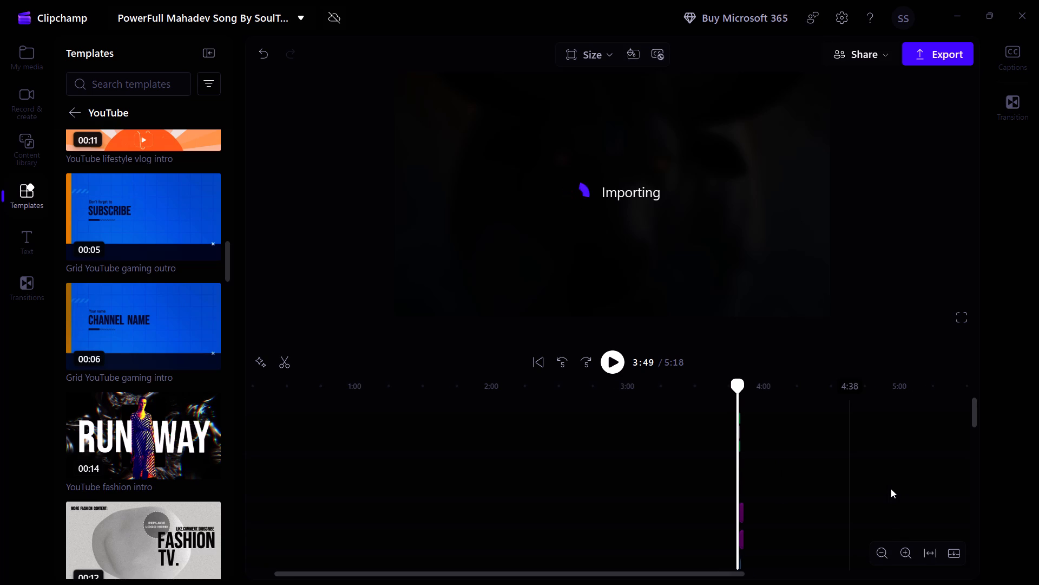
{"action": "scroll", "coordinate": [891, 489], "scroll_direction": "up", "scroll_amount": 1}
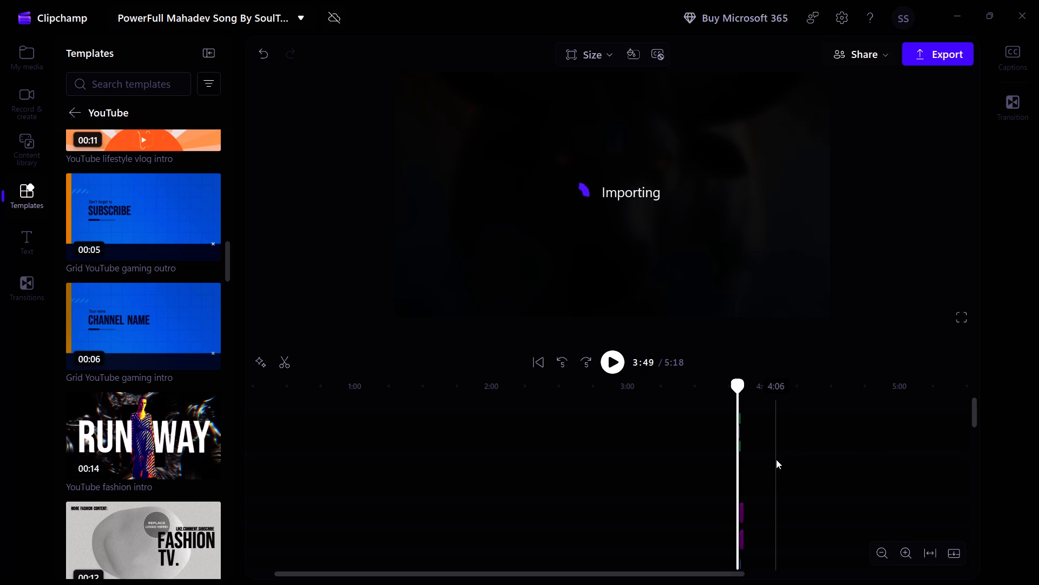
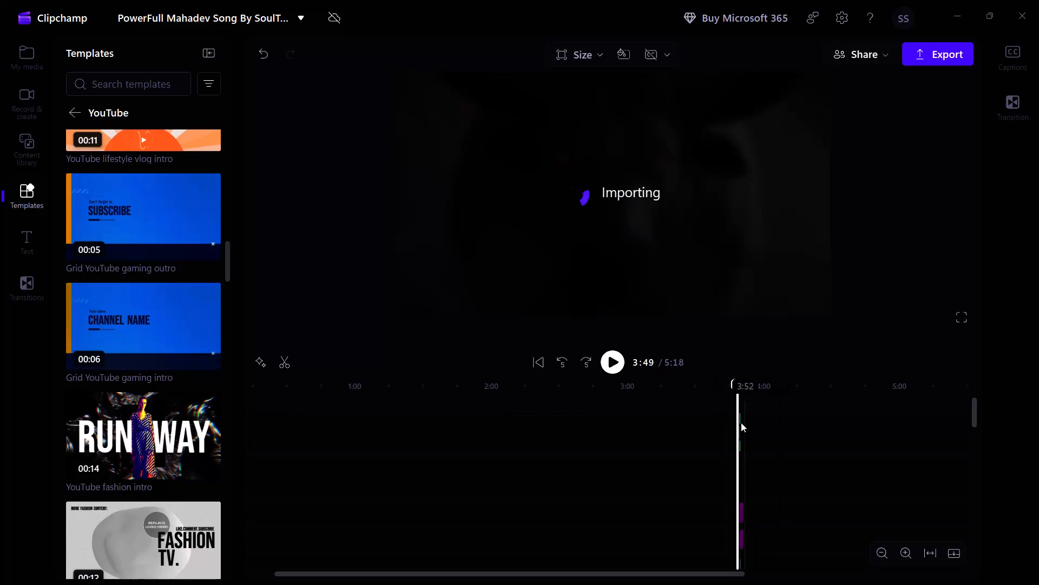
Delete the upper of the two purple text clips belonging to the inserted gaming outro at 3:49.
{"action": "right_click", "coordinate": [742, 509]}
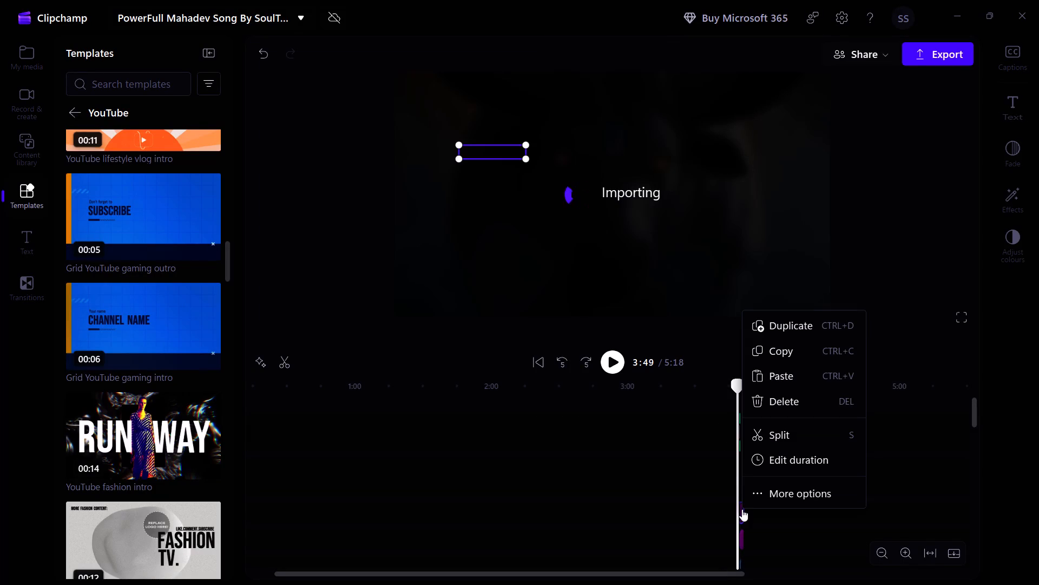
{"action": "left_click", "coordinate": [803, 398]}
Play the video preview from 3:05 and examine the timeline tracks around the inserted outro clips.
{"action": "scroll", "coordinate": [787, 463], "scroll_direction": "up", "scroll_amount": 1}
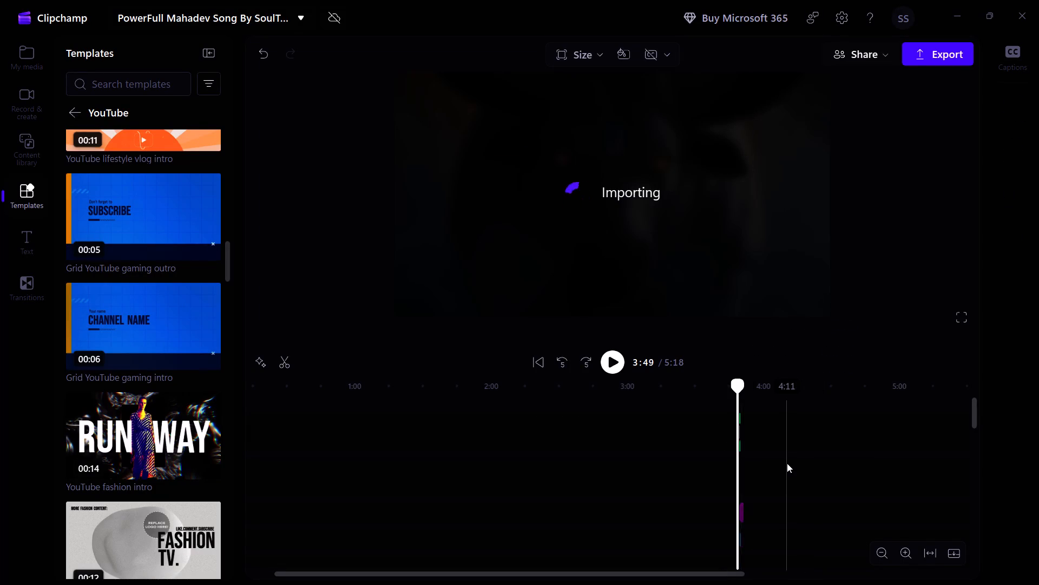
{"action": "scroll", "coordinate": [787, 463], "scroll_direction": "up", "scroll_amount": 1}
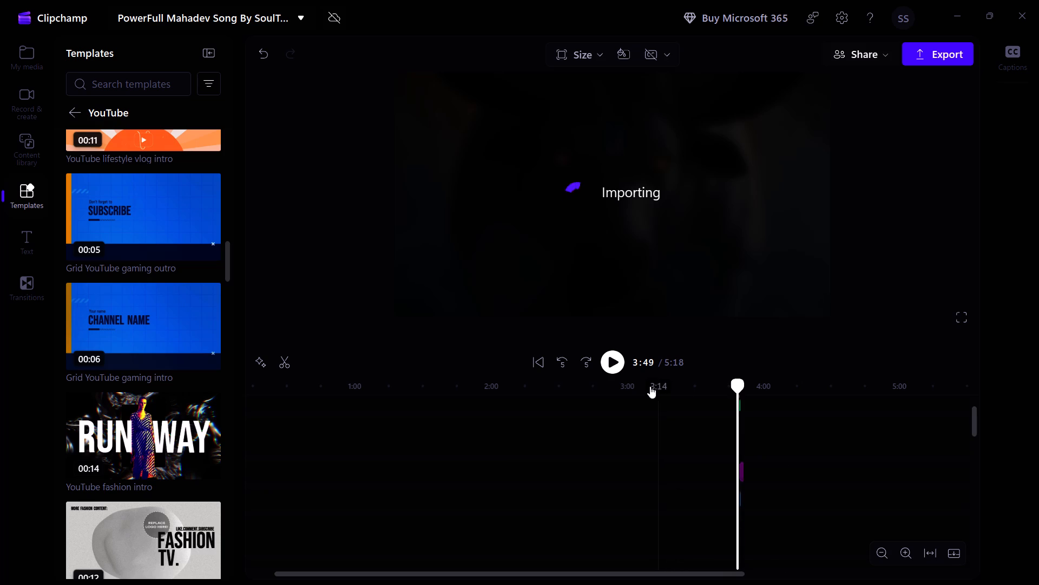
{"action": "left_click", "coordinate": [639, 388]}
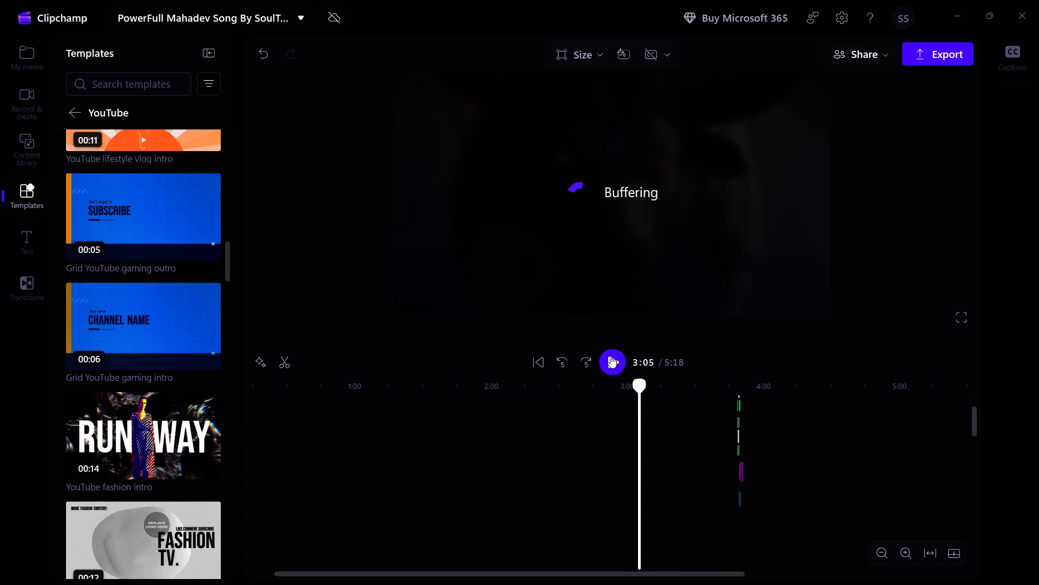
{"action": "left_click", "coordinate": [610, 356]}
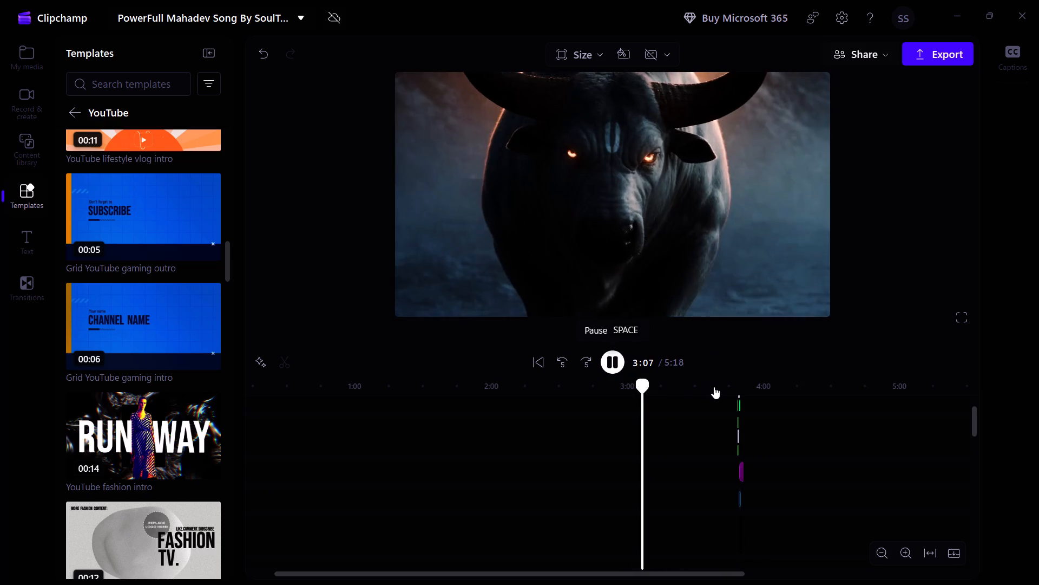
{"action": "scroll", "coordinate": [534, 428], "scroll_direction": "right", "scroll_amount": 2}
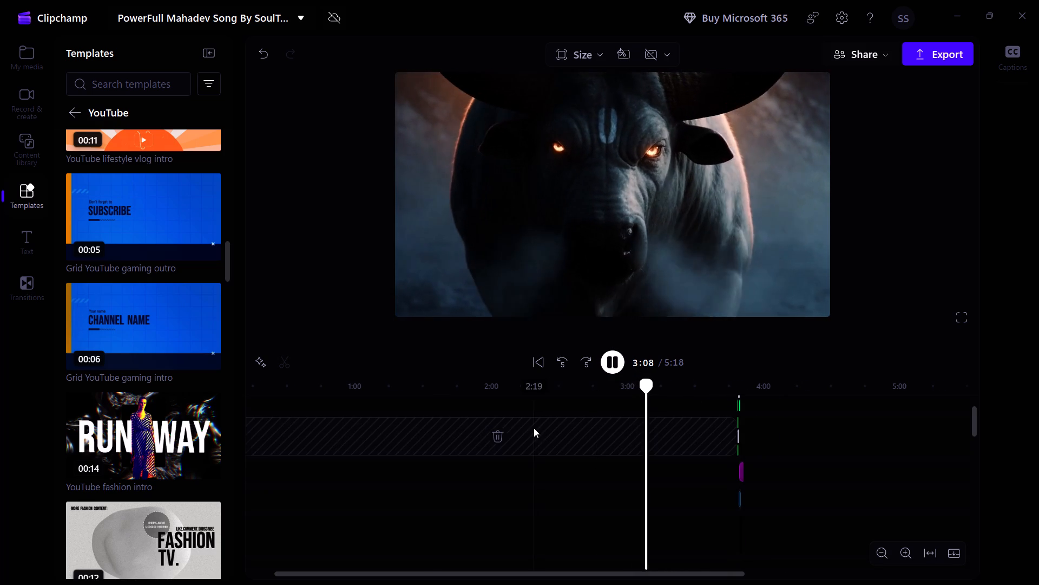
{"action": "scroll", "coordinate": [534, 428], "scroll_direction": "right", "scroll_amount": 1}
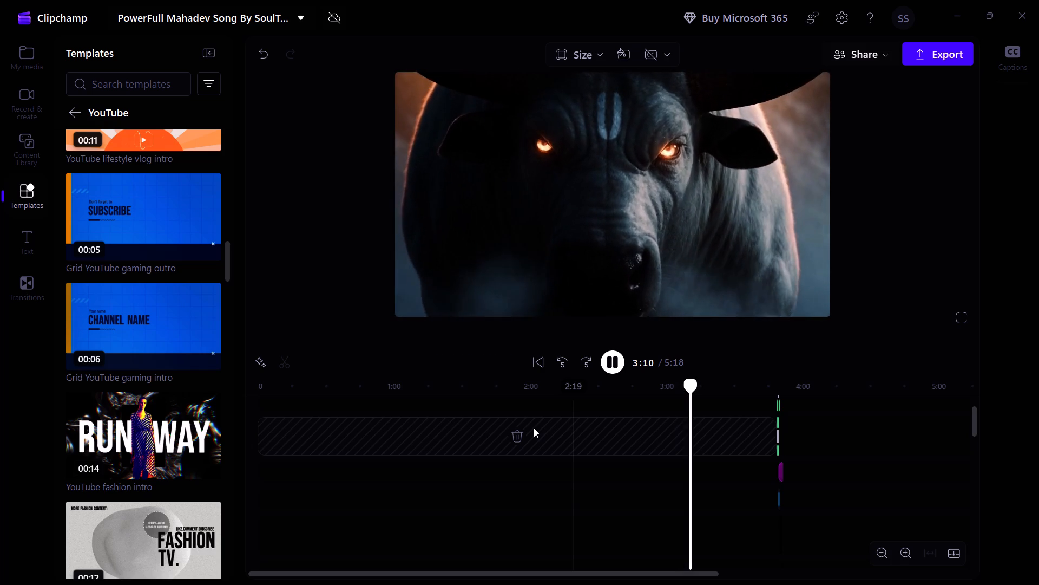
{"action": "scroll", "coordinate": [534, 428], "scroll_direction": "up", "scroll_amount": 2}
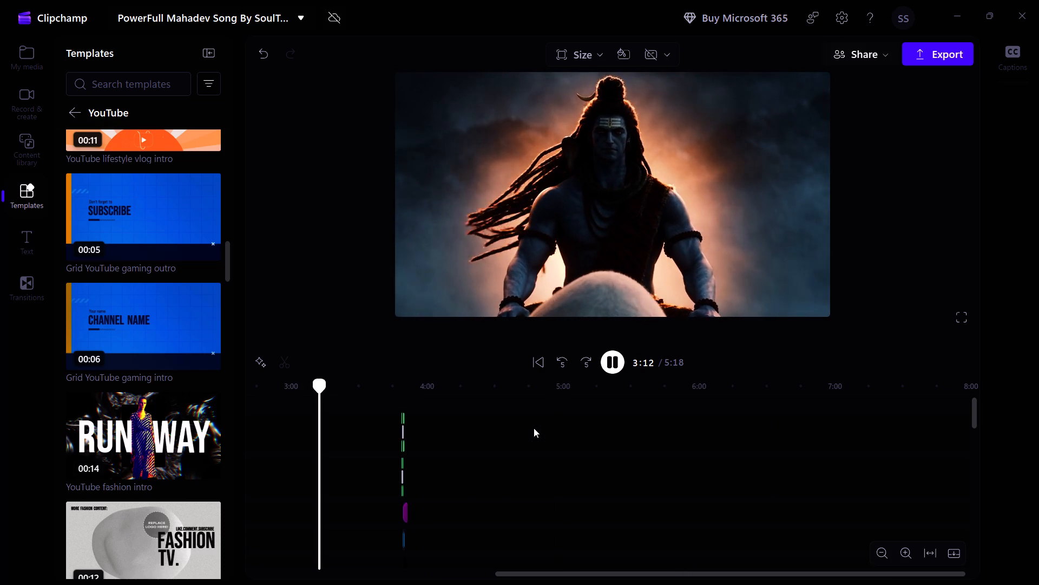
{"action": "scroll", "coordinate": [534, 428], "scroll_direction": "up", "scroll_amount": 2}
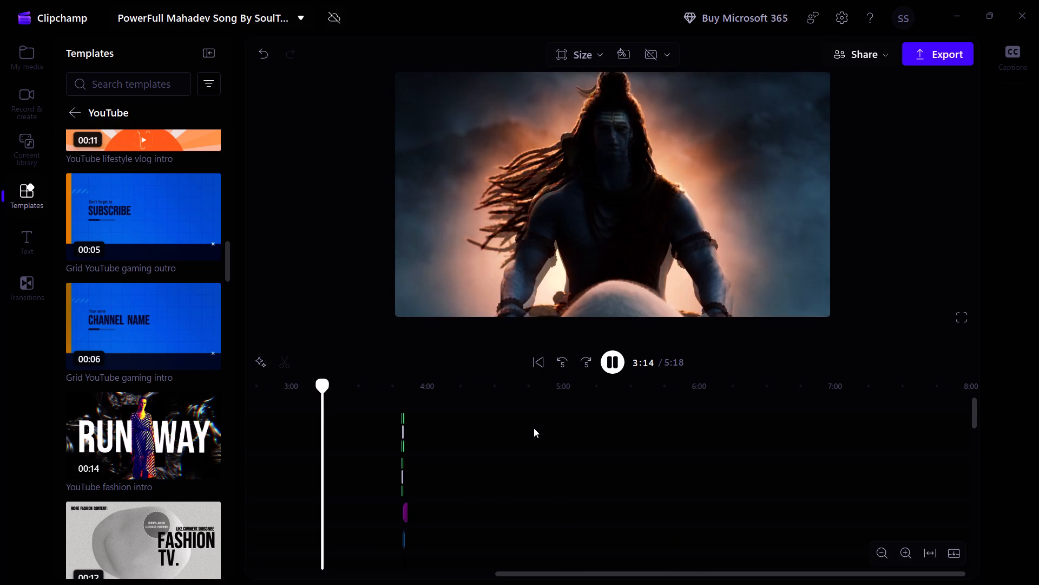
{"action": "scroll", "coordinate": [534, 428], "scroll_direction": "down", "scroll_amount": 1, "text": "ctrl"}
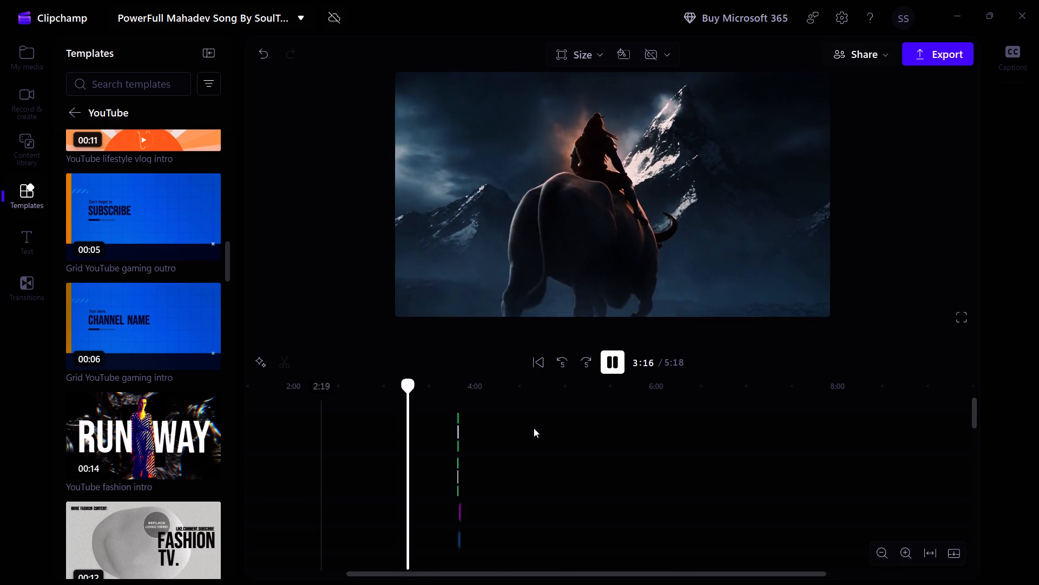
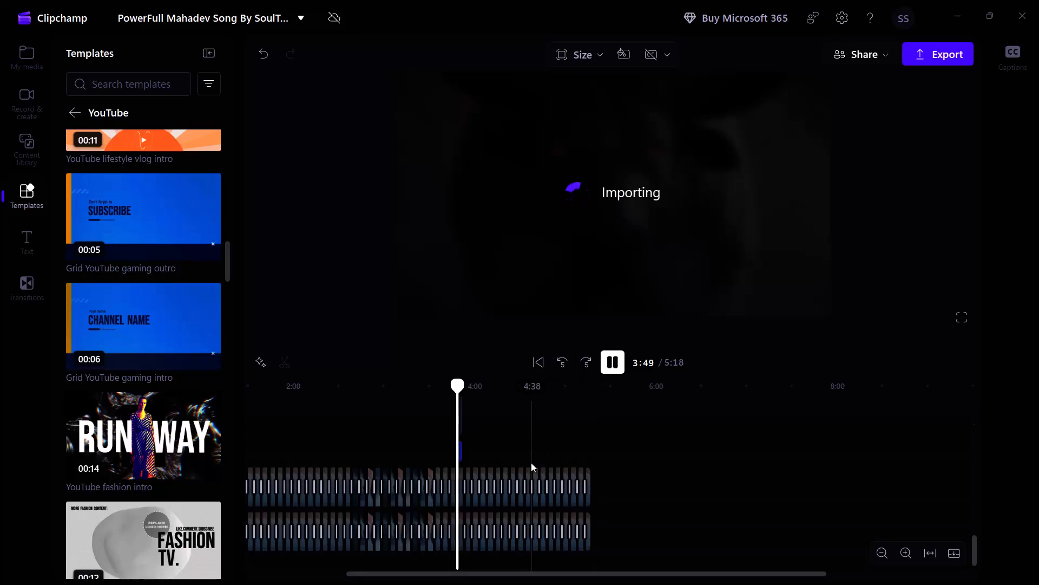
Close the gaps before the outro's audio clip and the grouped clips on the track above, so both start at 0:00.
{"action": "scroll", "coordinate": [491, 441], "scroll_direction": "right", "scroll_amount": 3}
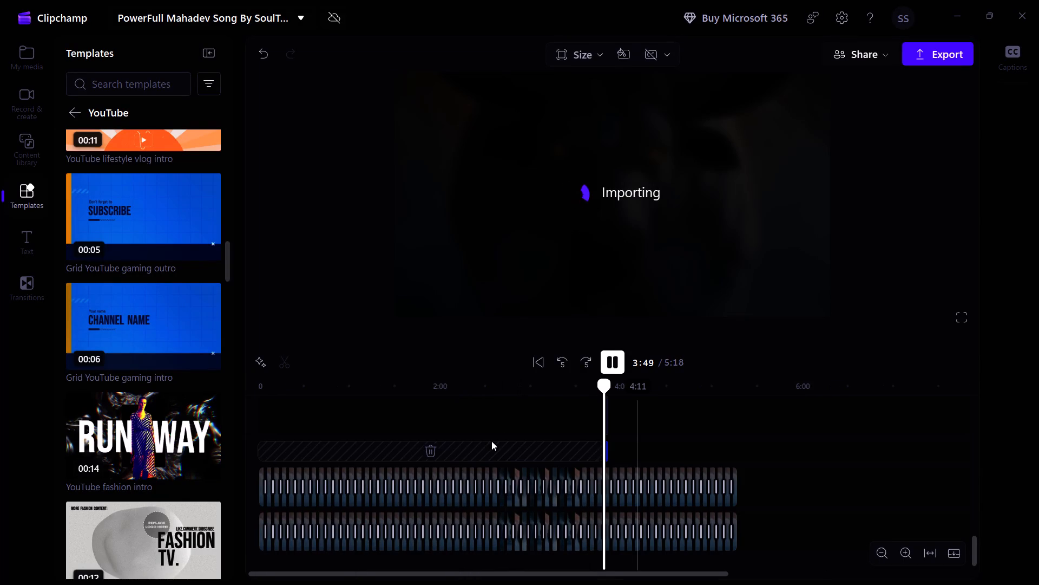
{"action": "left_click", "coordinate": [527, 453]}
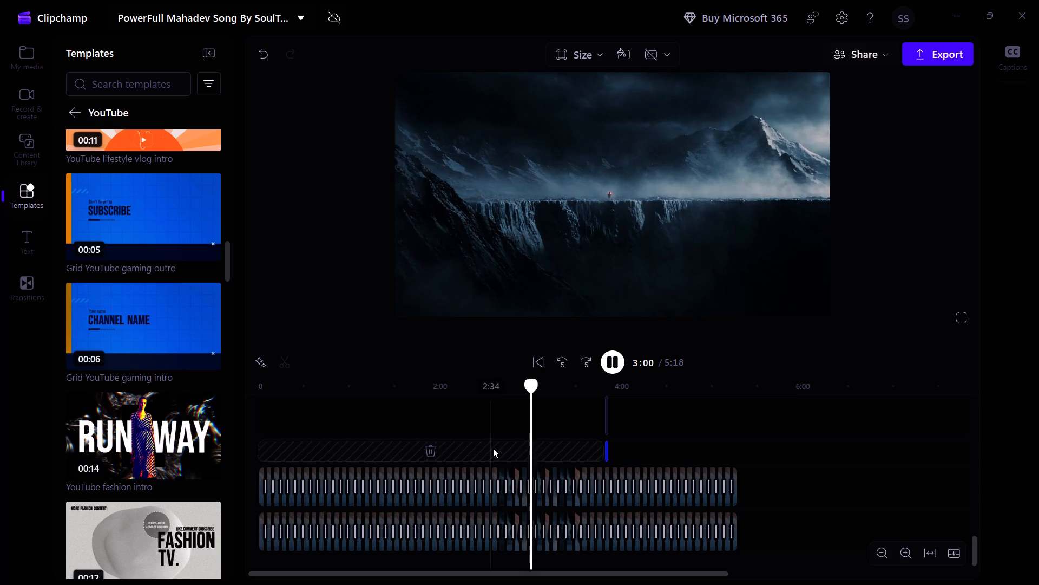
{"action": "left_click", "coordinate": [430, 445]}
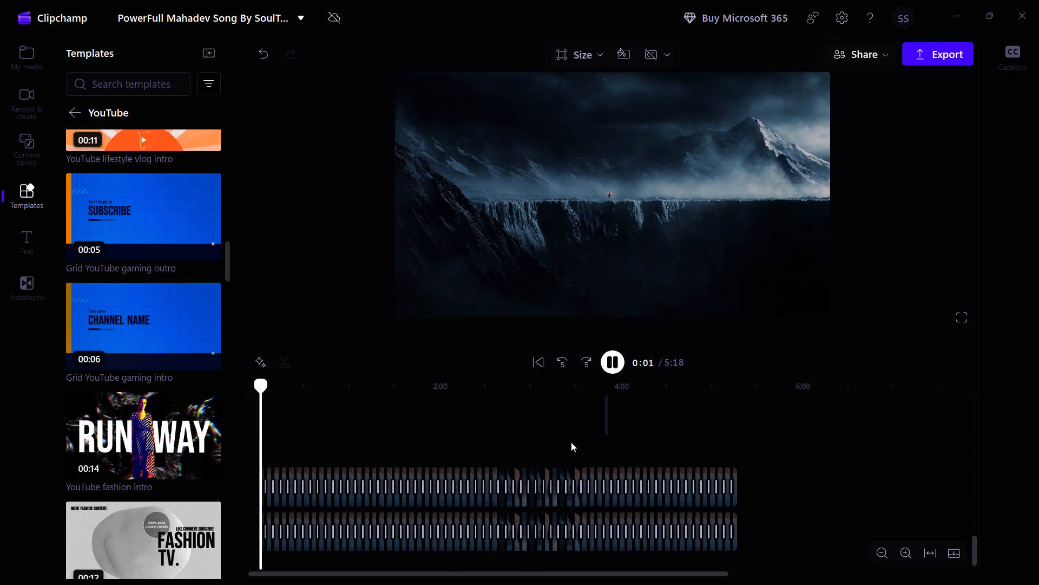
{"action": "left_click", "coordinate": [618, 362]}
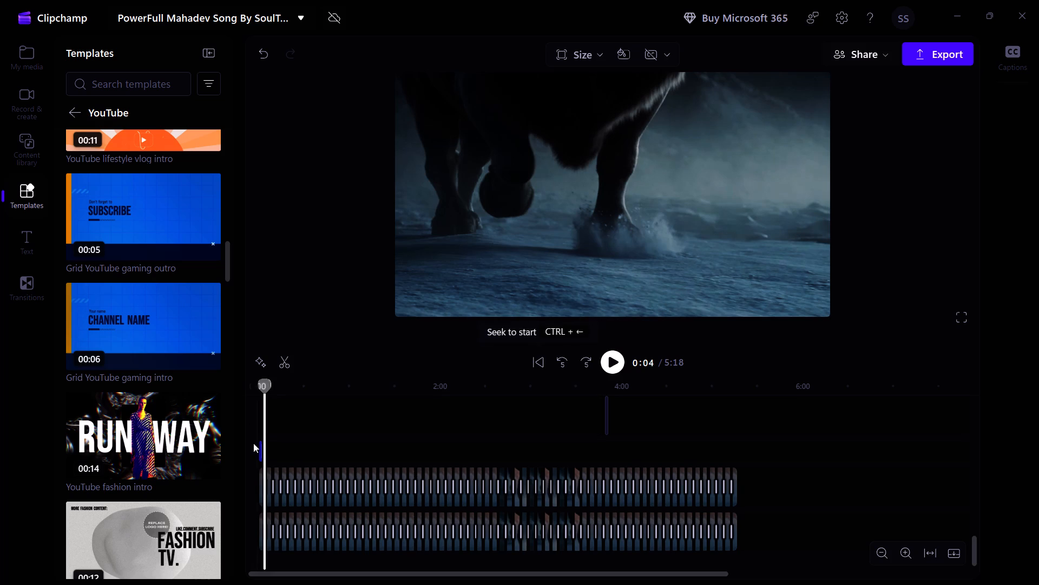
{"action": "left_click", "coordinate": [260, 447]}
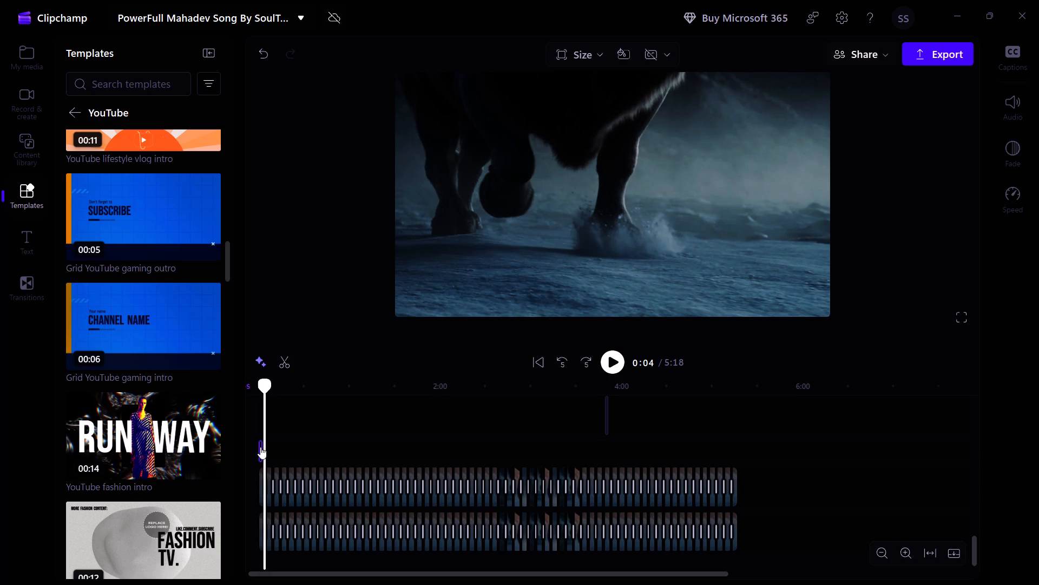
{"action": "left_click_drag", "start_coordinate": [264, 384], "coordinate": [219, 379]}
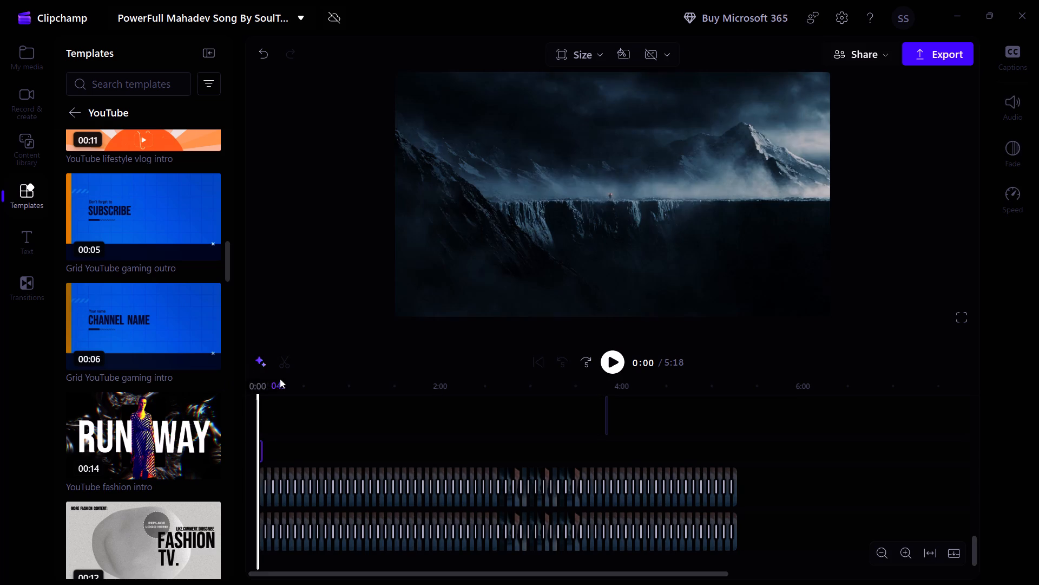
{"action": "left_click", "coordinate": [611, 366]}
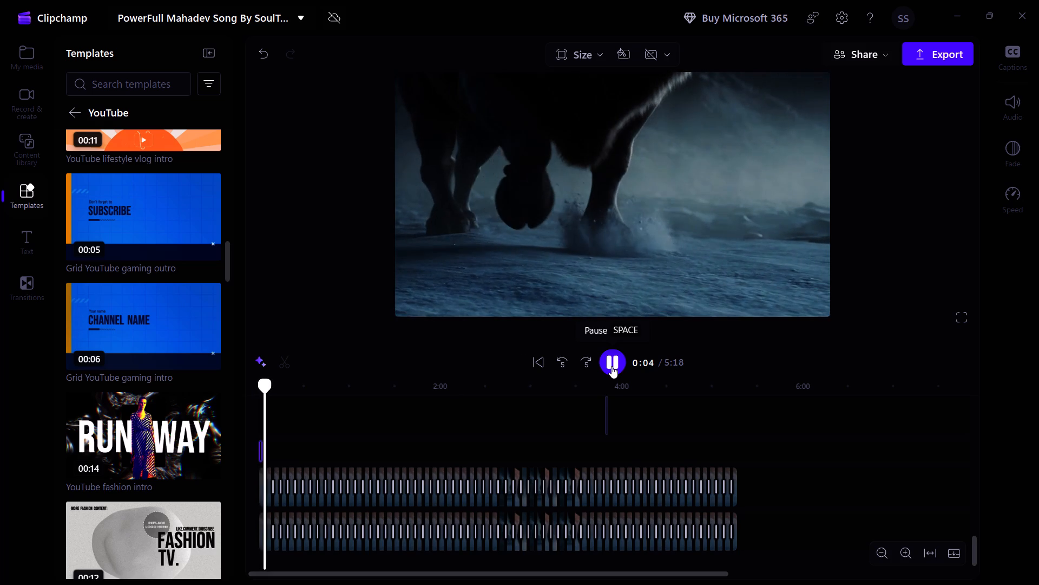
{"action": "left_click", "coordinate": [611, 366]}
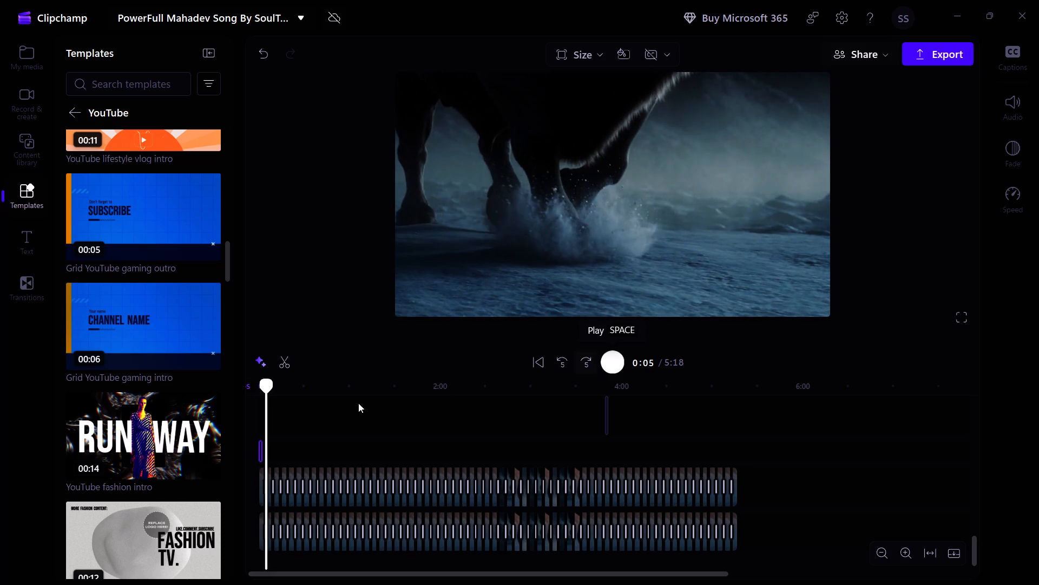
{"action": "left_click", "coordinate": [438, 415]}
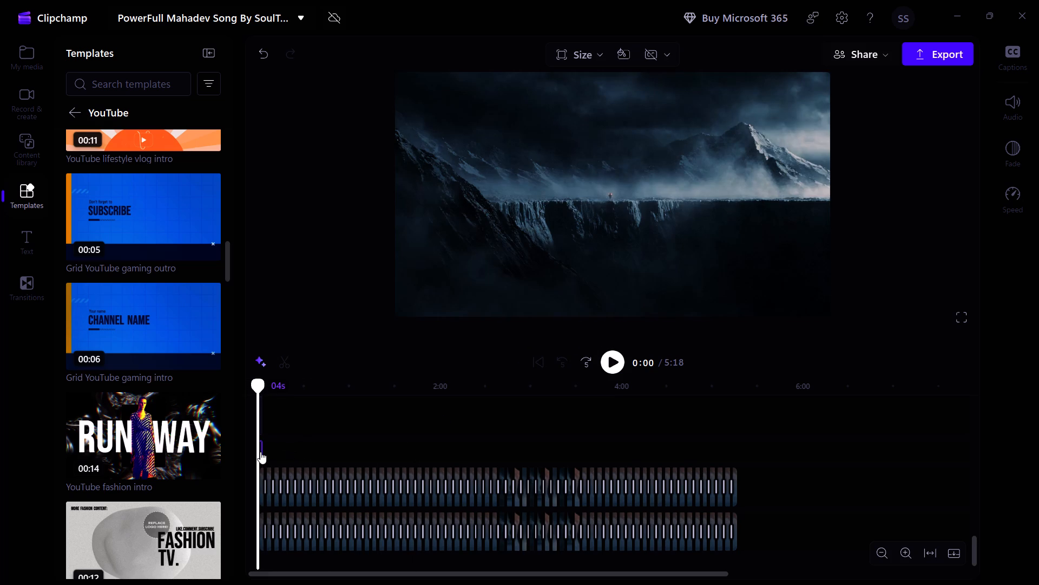
Delete the outro's audio clip at the start of the timeline.
{"action": "right_click", "coordinate": [260, 452]}
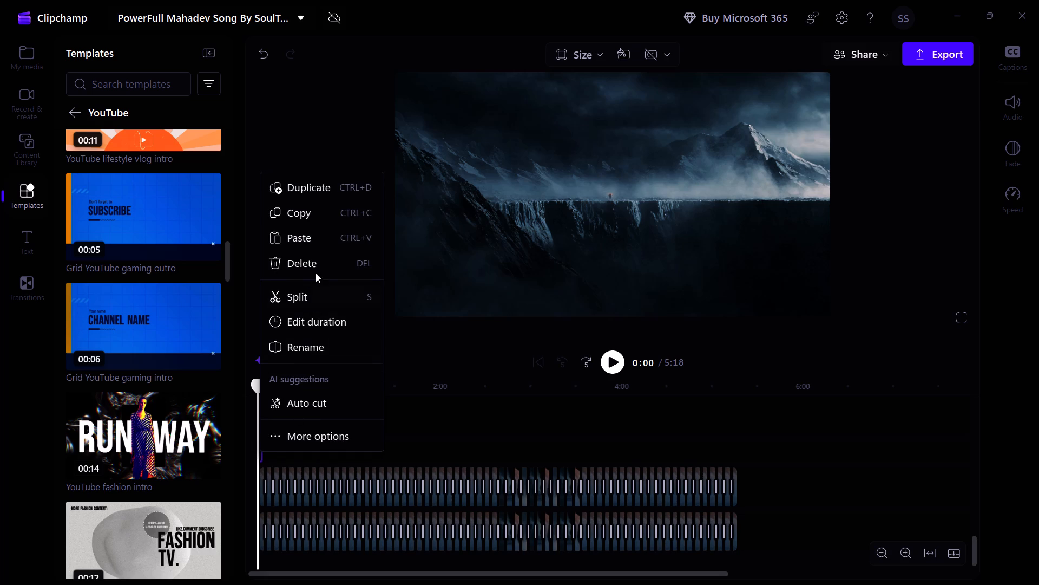
{"action": "left_click", "coordinate": [318, 265]}
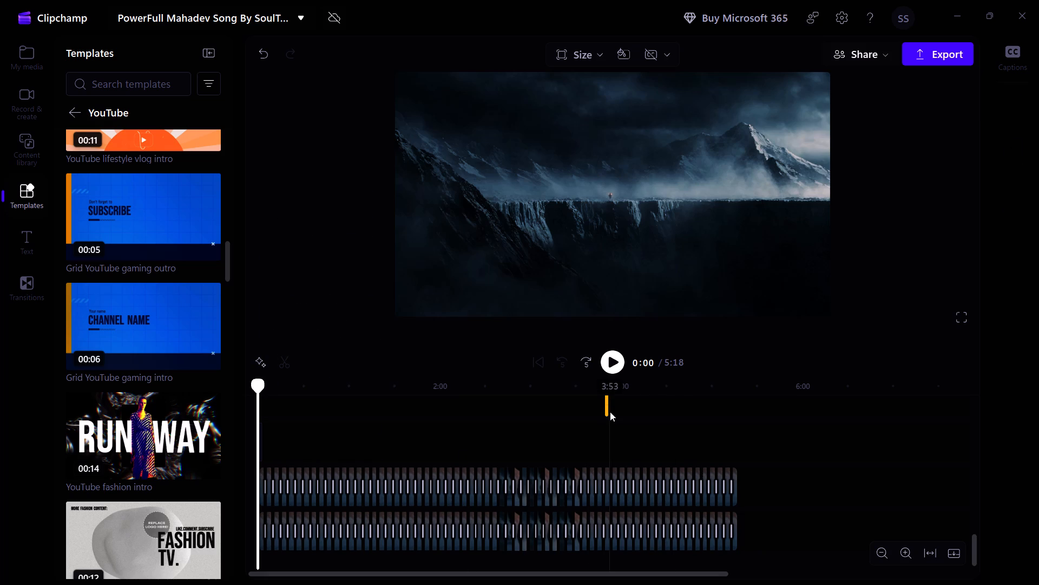
Bring the yellow grid clip near 3:51 to 0:00 by closing the gap before it, preview it, and delete it.
{"action": "left_click", "coordinate": [501, 413]}
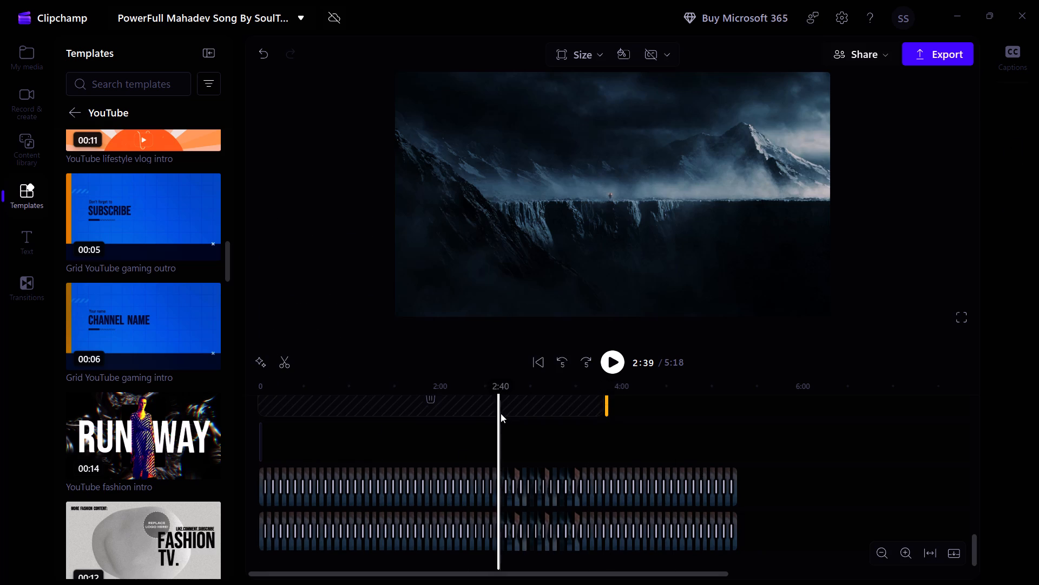
{"action": "left_click", "coordinate": [432, 396]}
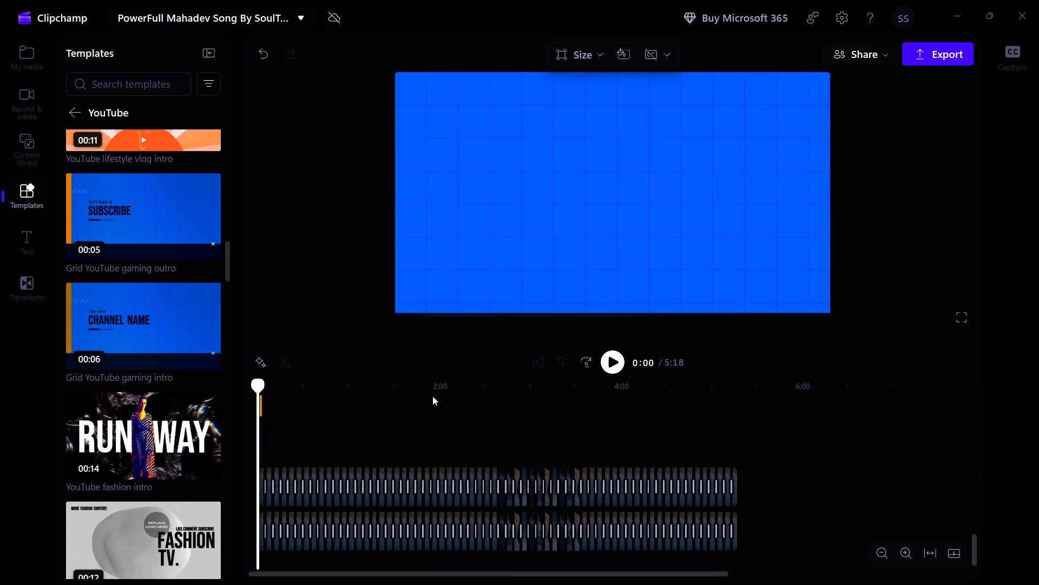
{"action": "left_click", "coordinate": [610, 356]}
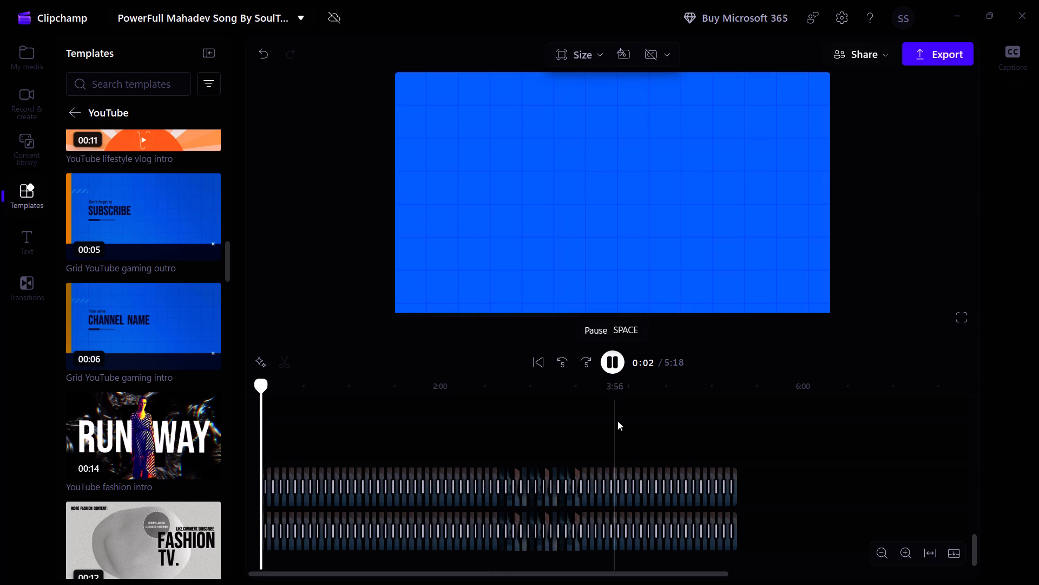
{"action": "left_click", "coordinate": [611, 360]}
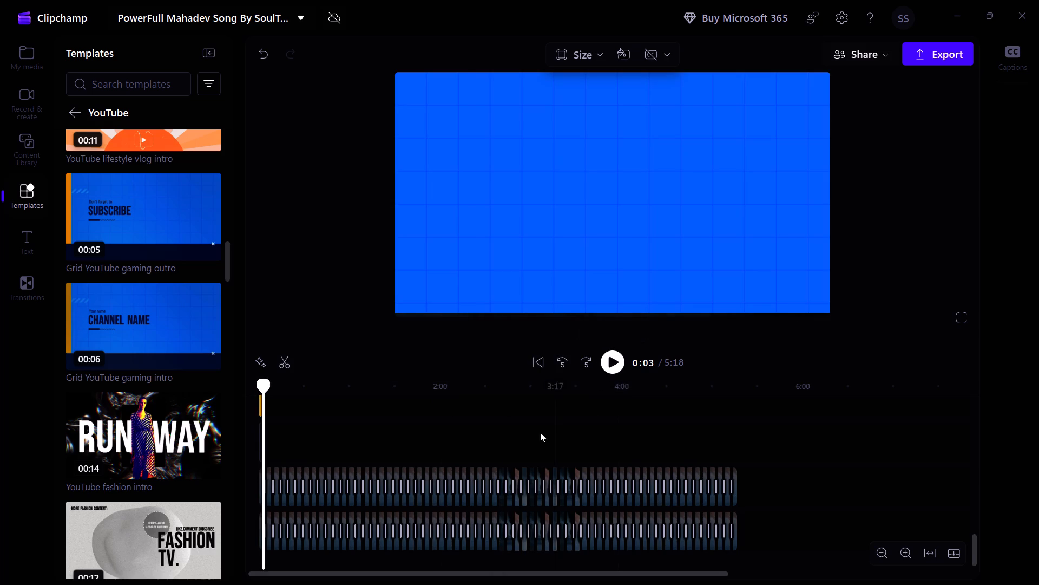
{"action": "left_click", "coordinate": [532, 419]}
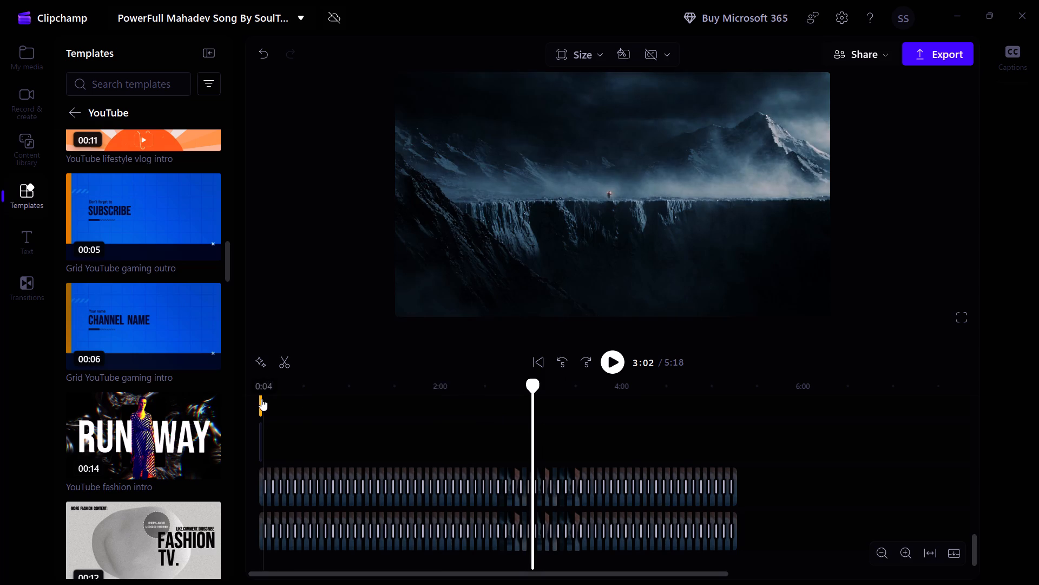
{"action": "right_click", "coordinate": [261, 399]}
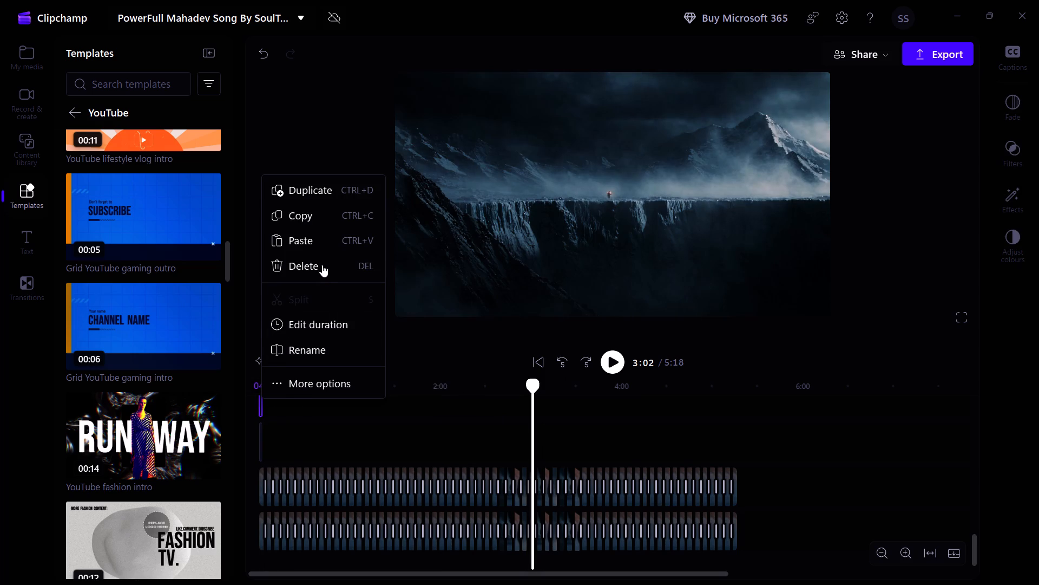
{"action": "left_click", "coordinate": [320, 258]}
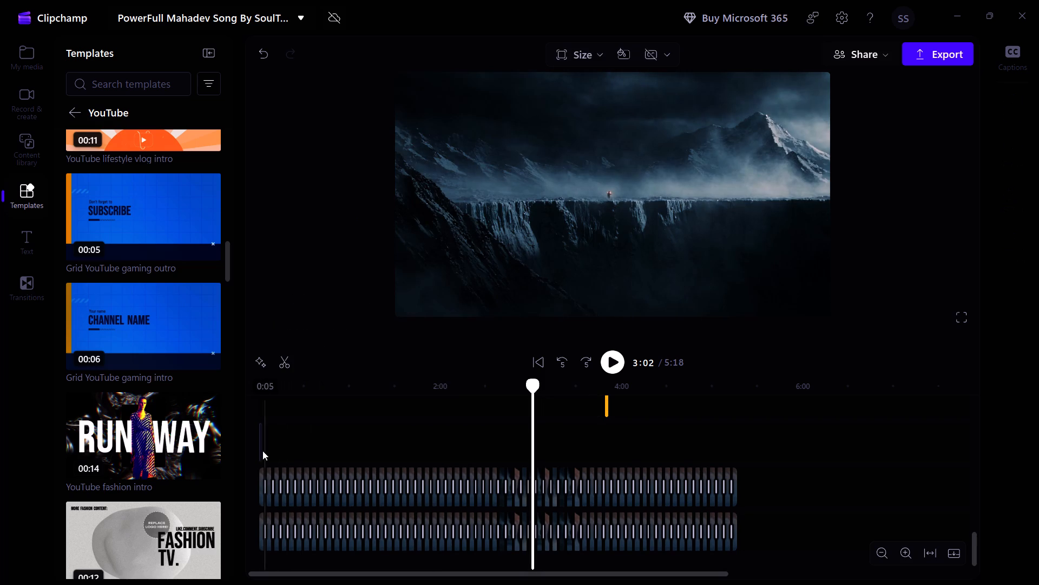
Delete the grouped outro clips at 0:00 on the track just above the video tracks.
{"action": "right_click", "coordinate": [259, 447]}
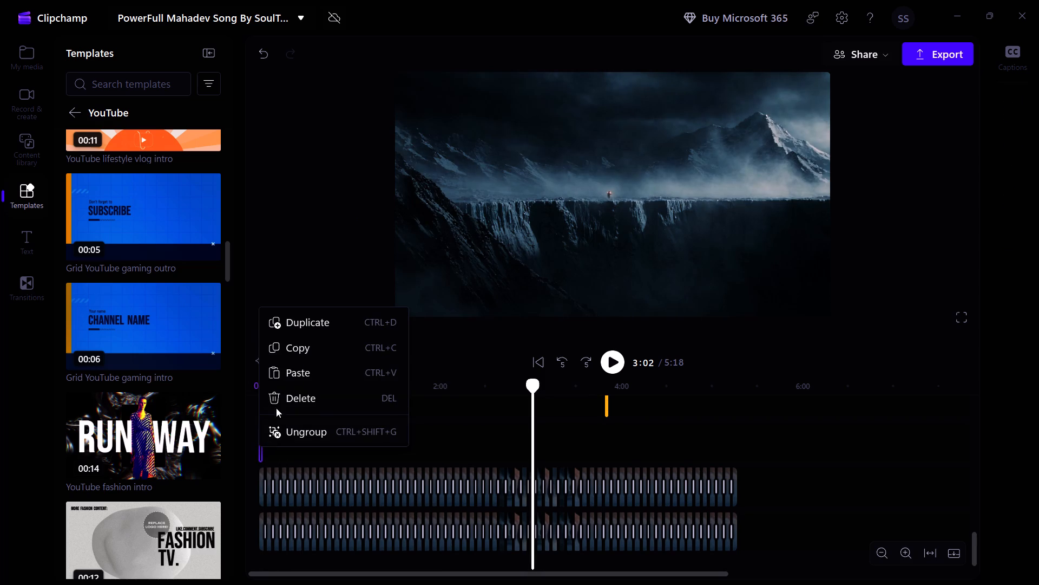
{"action": "left_click", "coordinate": [292, 400]}
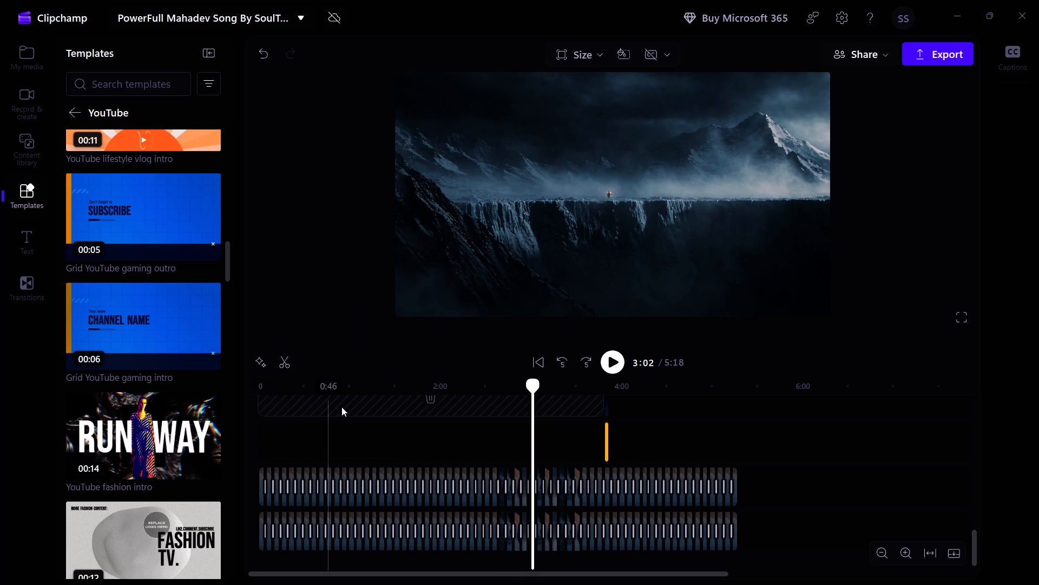
Close the gaps before the remaining yellow grid clip and the clip on the track above, so both start at 0:00.
{"action": "left_click", "coordinate": [607, 368]}
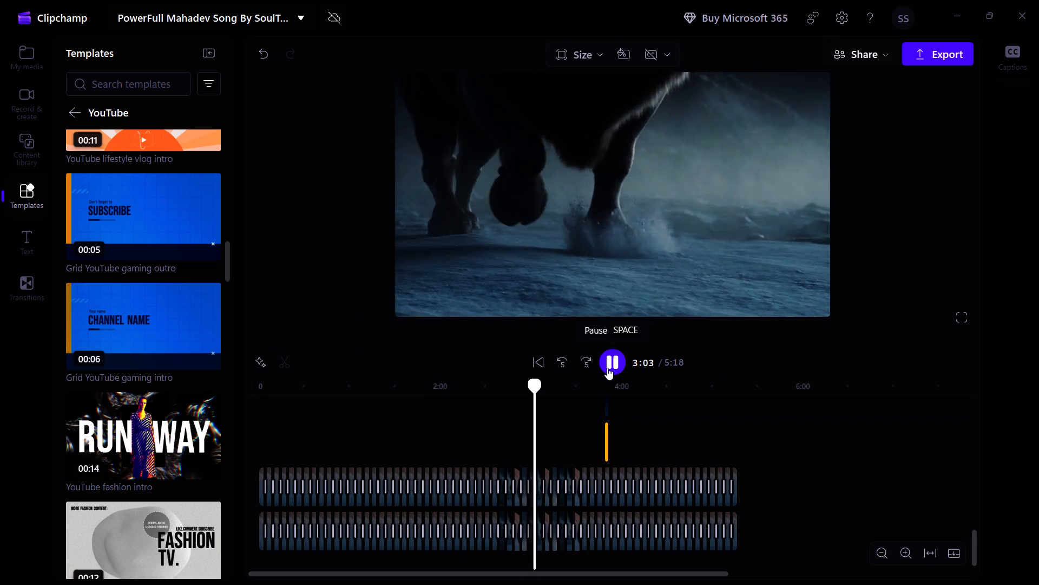
{"action": "scroll", "coordinate": [738, 457], "scroll_direction": "down", "scroll_amount": 2}
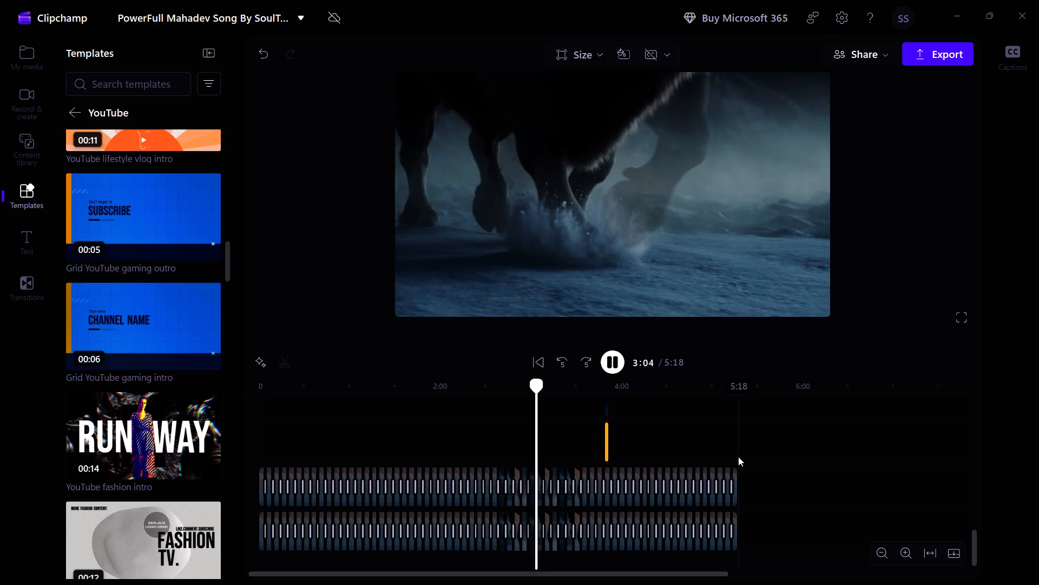
{"action": "scroll", "coordinate": [738, 457], "scroll_direction": "right", "scroll_amount": 1}
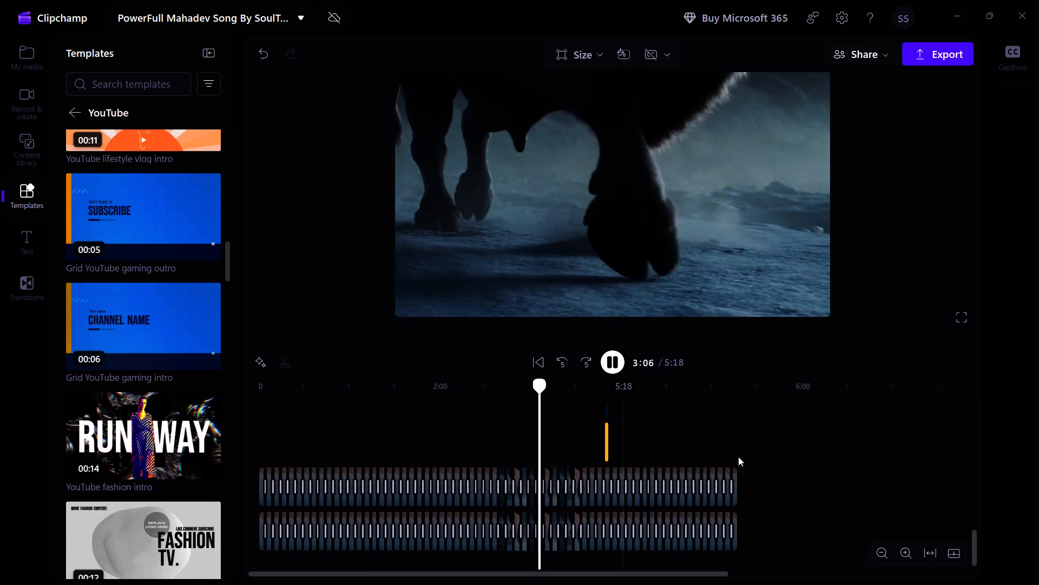
{"action": "scroll", "coordinate": [738, 457], "scroll_direction": "right", "scroll_amount": 1}
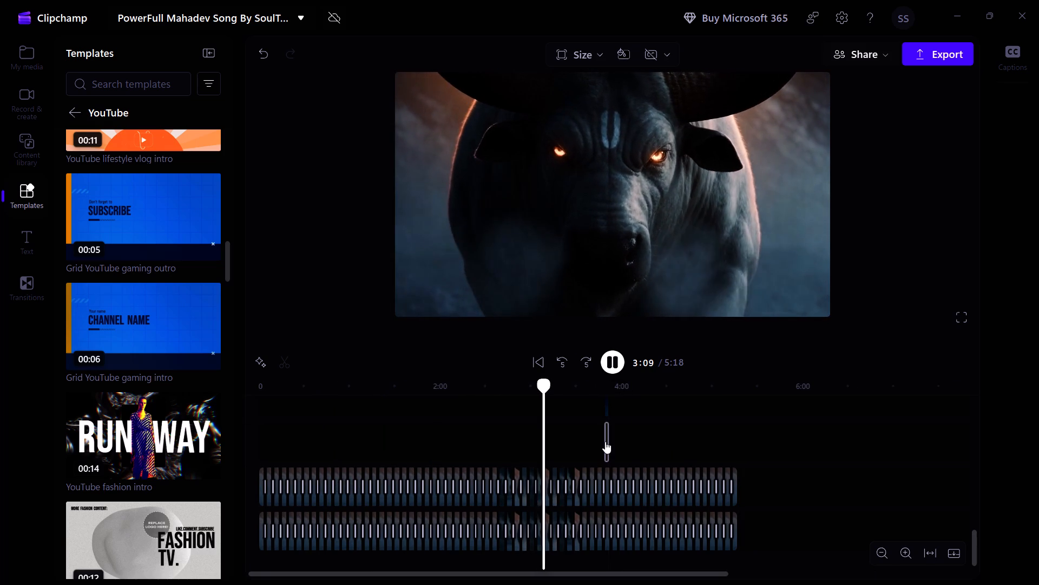
{"action": "left_click", "coordinate": [425, 440]}
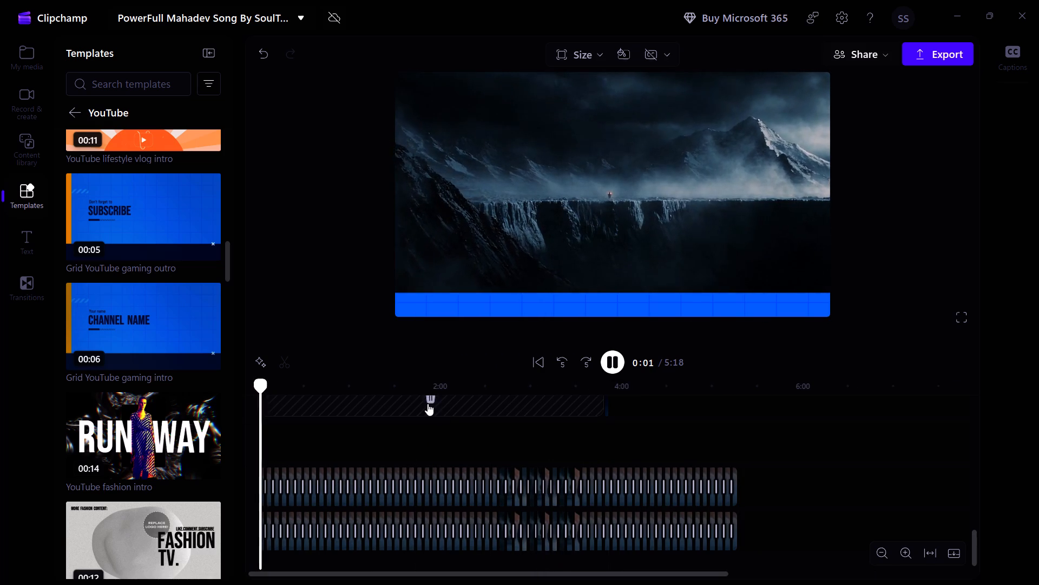
{"action": "left_click", "coordinate": [428, 404]}
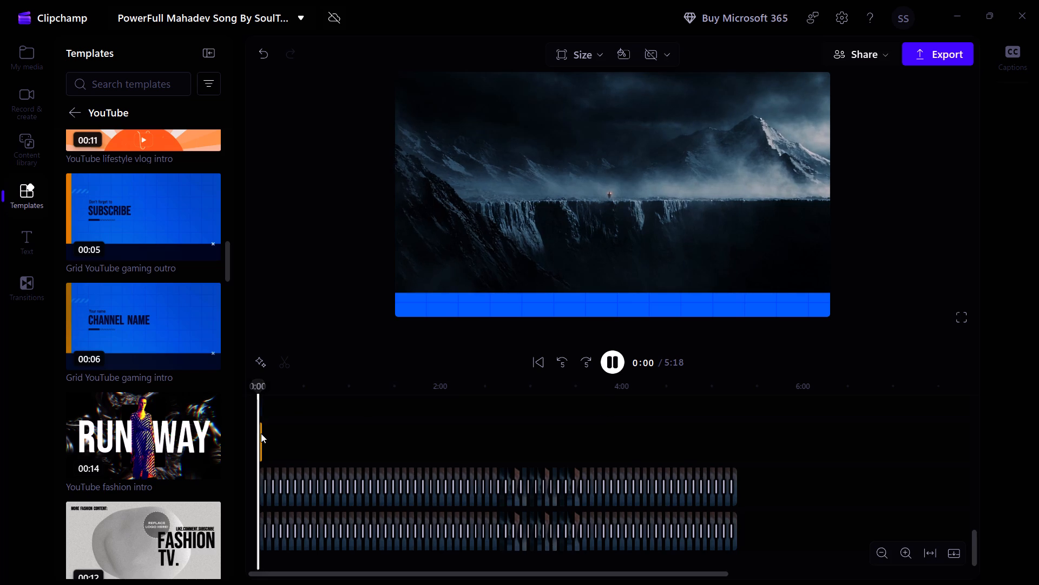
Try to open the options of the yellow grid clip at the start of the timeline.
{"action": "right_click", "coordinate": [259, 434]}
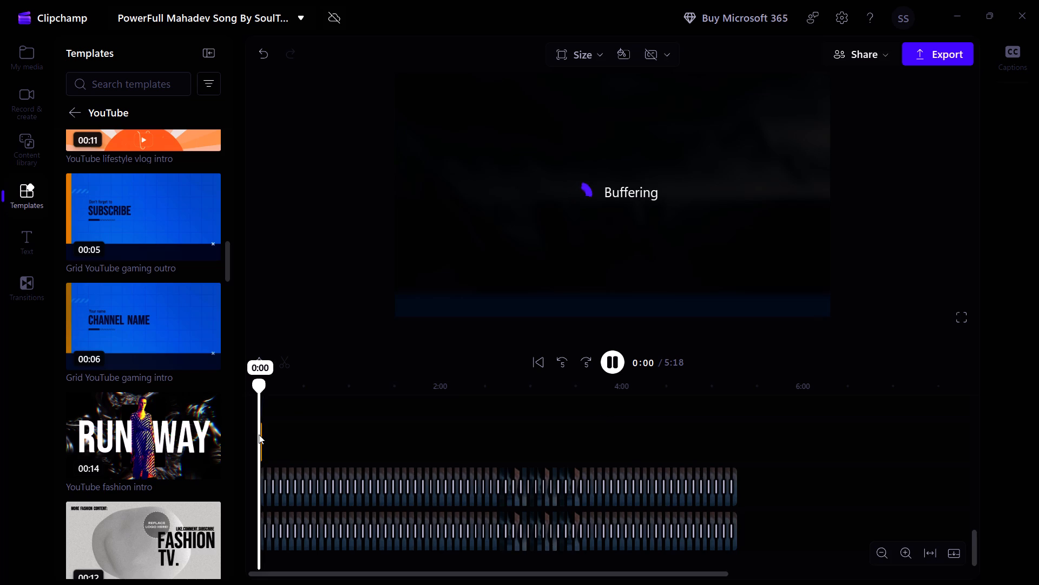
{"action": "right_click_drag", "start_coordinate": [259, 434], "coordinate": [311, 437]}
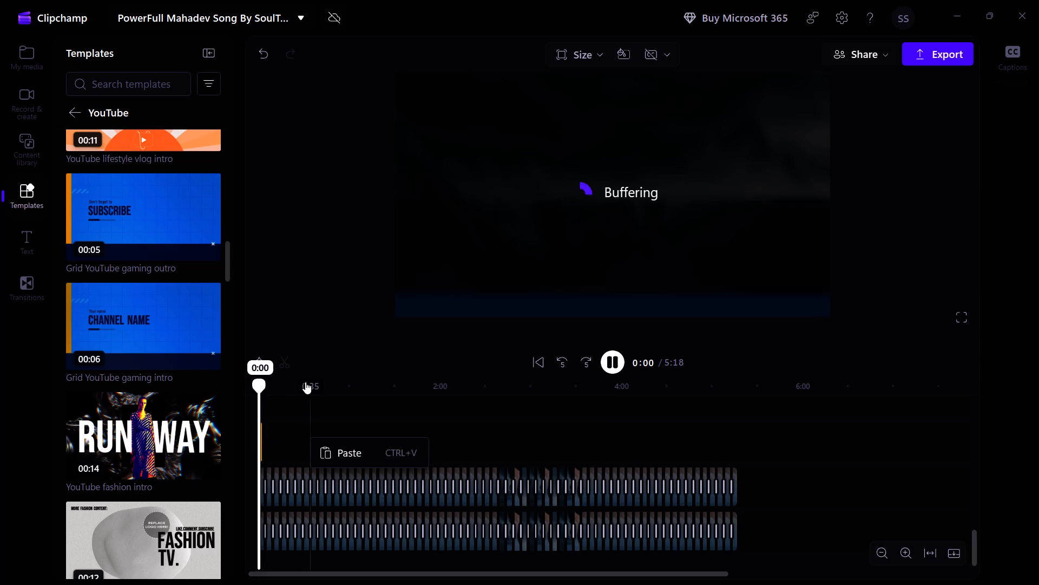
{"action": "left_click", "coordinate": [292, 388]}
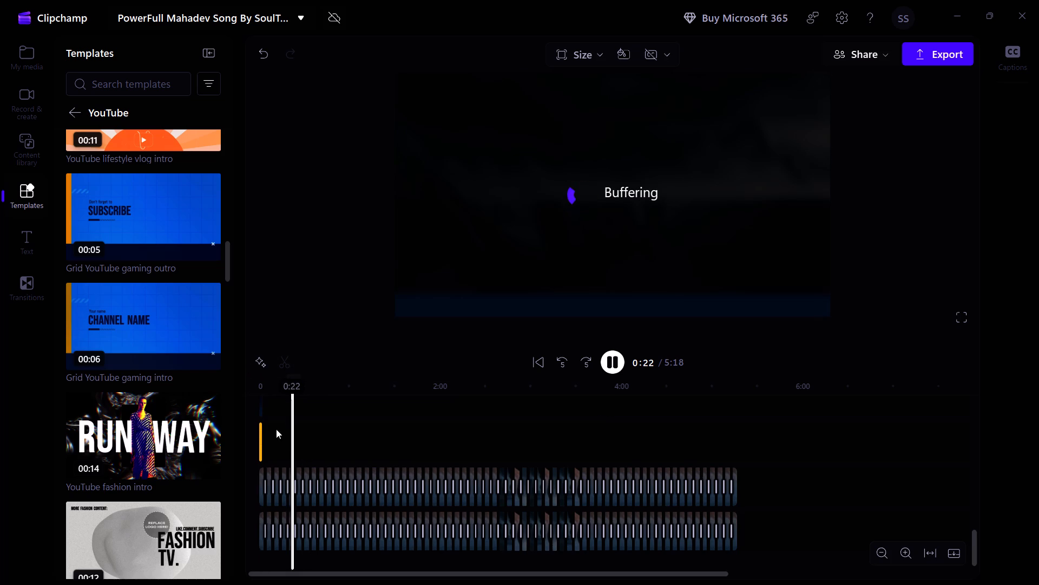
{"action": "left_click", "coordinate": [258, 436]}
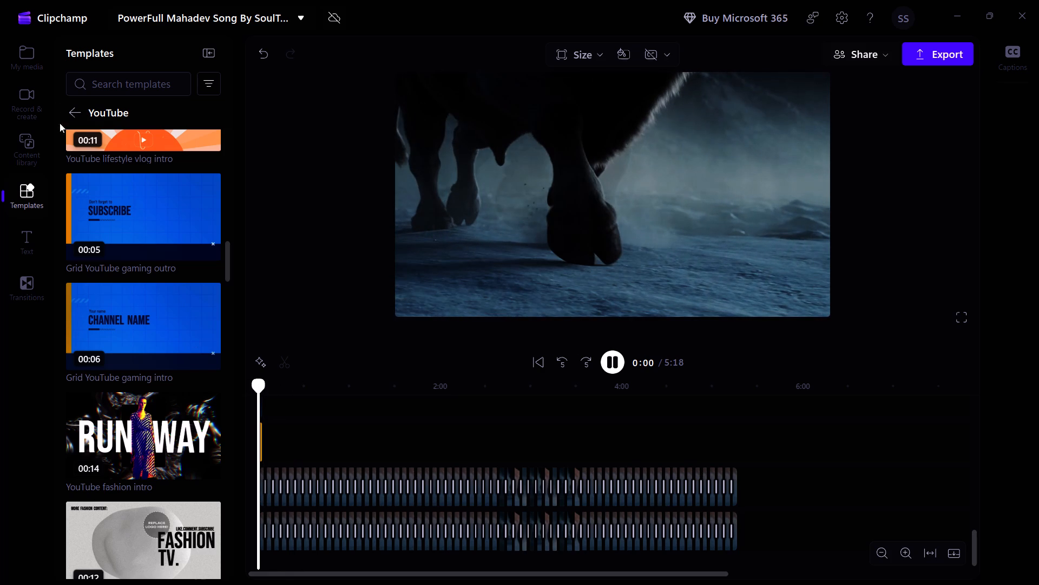
Remove the yellow grid background asset from the project's media.
{"action": "left_click", "coordinate": [68, 114]}
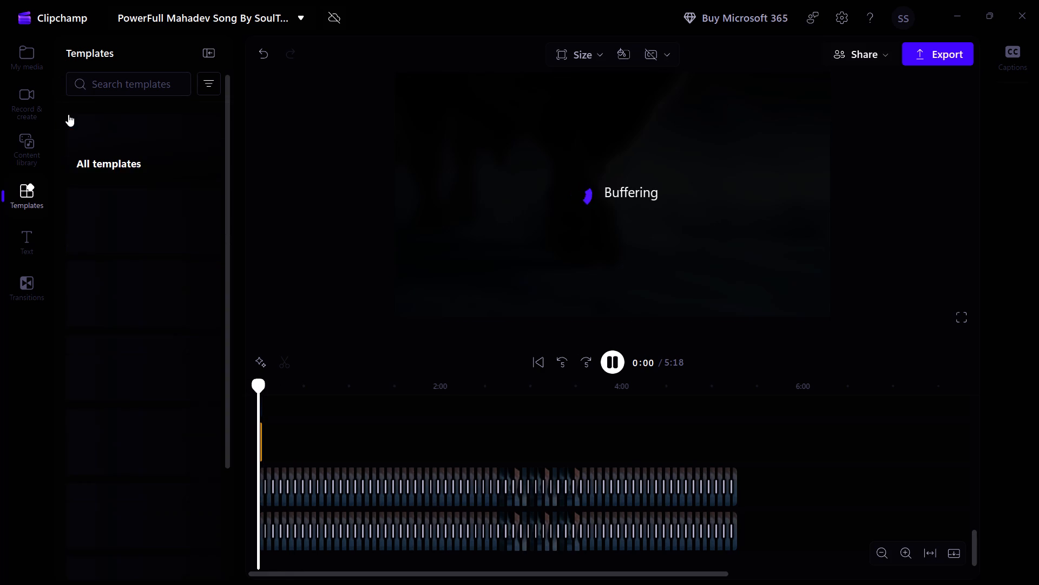
{"action": "left_click", "coordinate": [36, 60]}
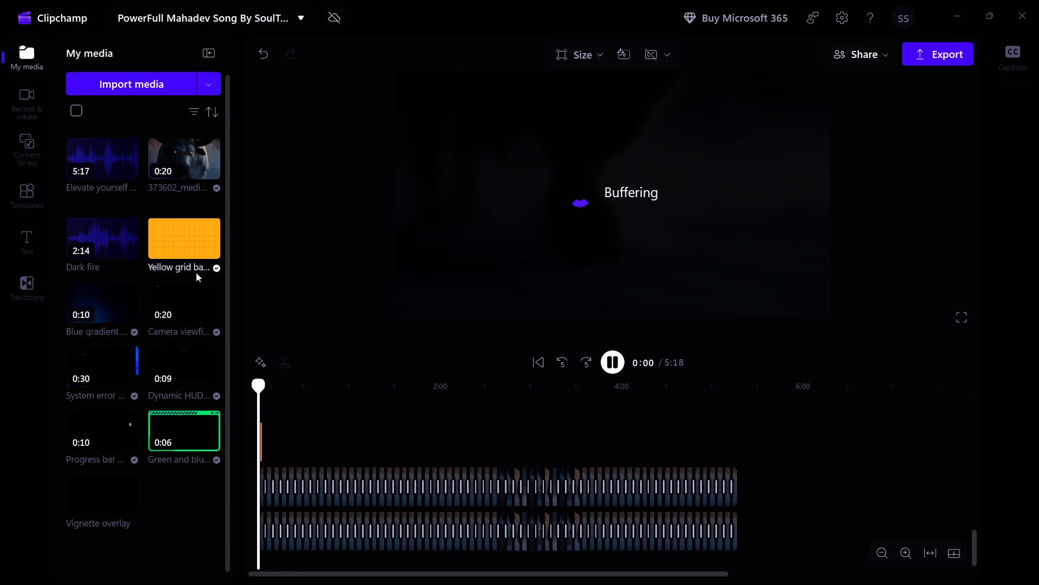
{"action": "left_click", "coordinate": [208, 225]}
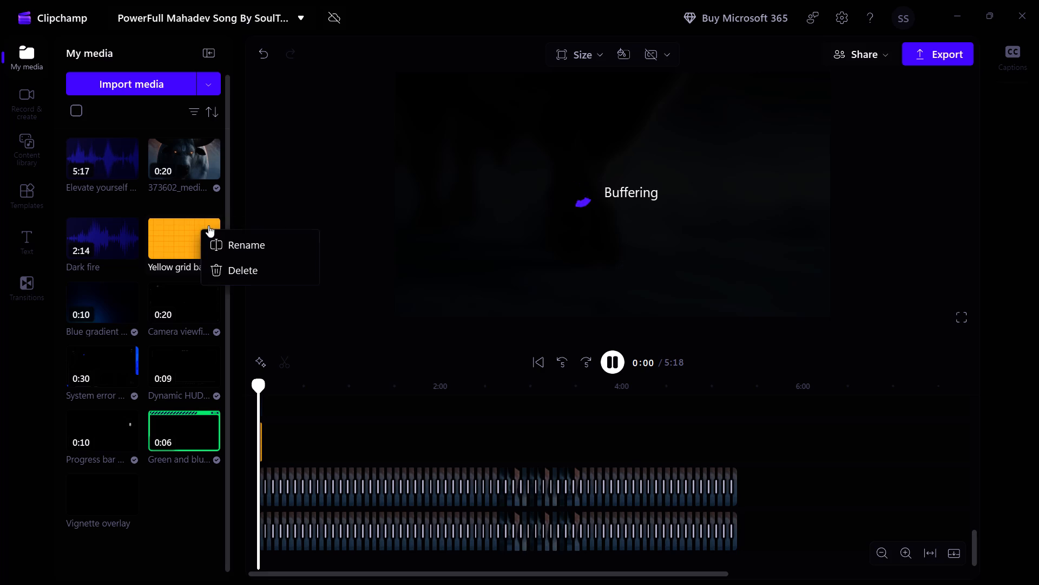
{"action": "left_click", "coordinate": [222, 278]}
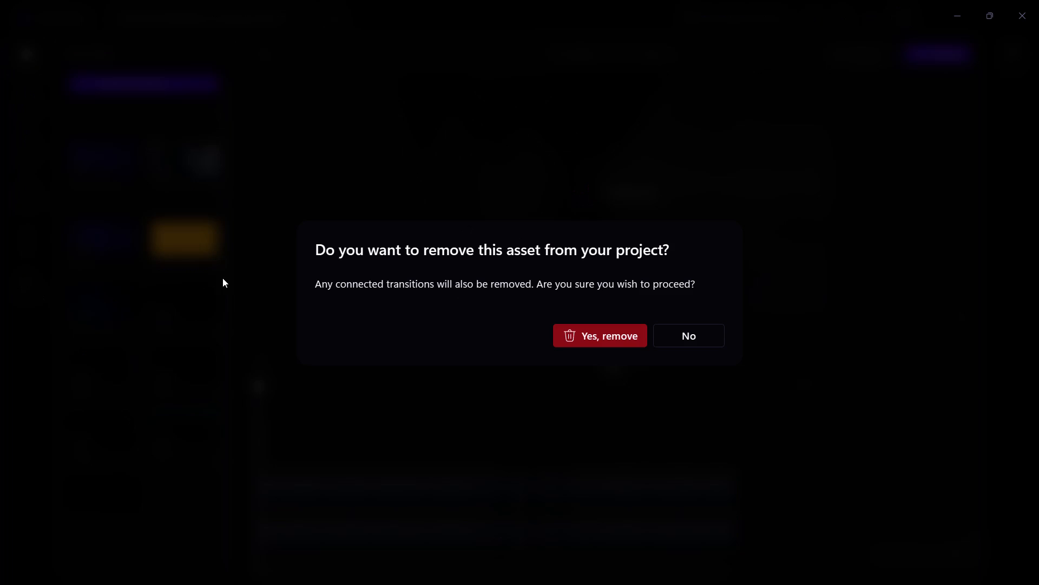
{"action": "left_click", "coordinate": [578, 333]}
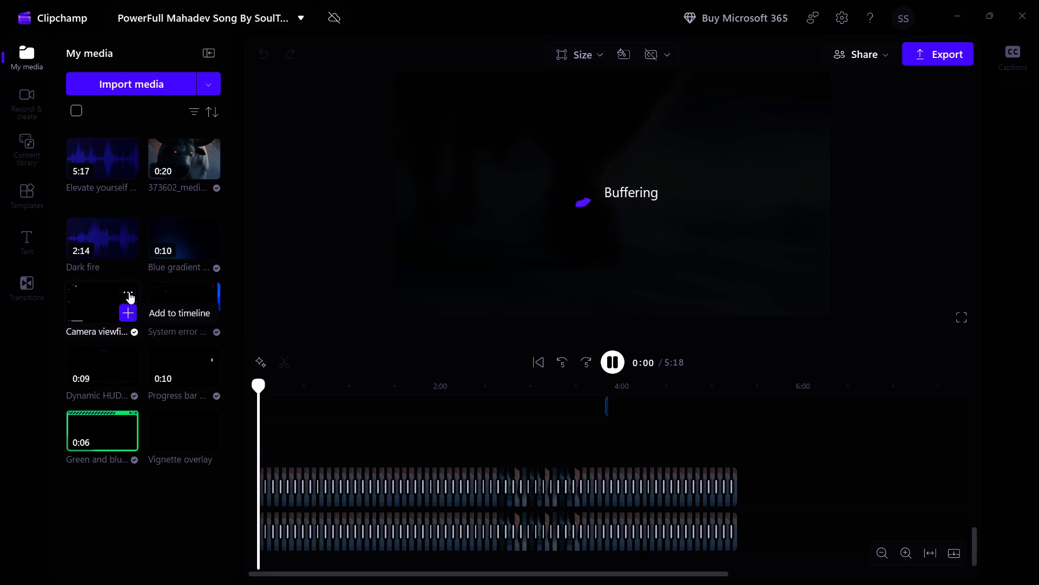
Remove the 0:20 Camera viewfinder asset and the 0:06 green-framed asset from the project's media.
{"action": "left_click", "coordinate": [94, 296]}
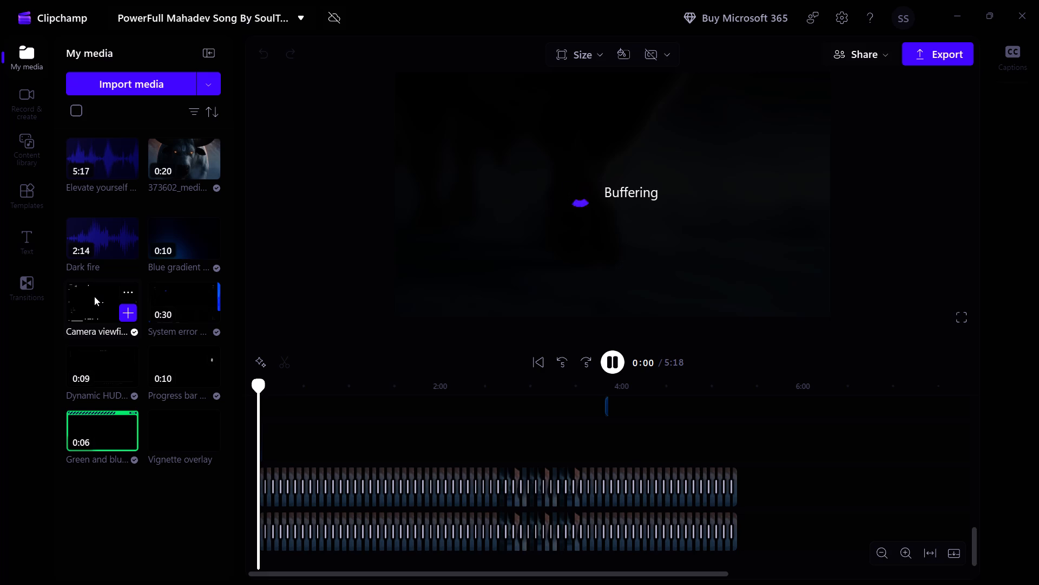
{"action": "left_click", "coordinate": [128, 292]}
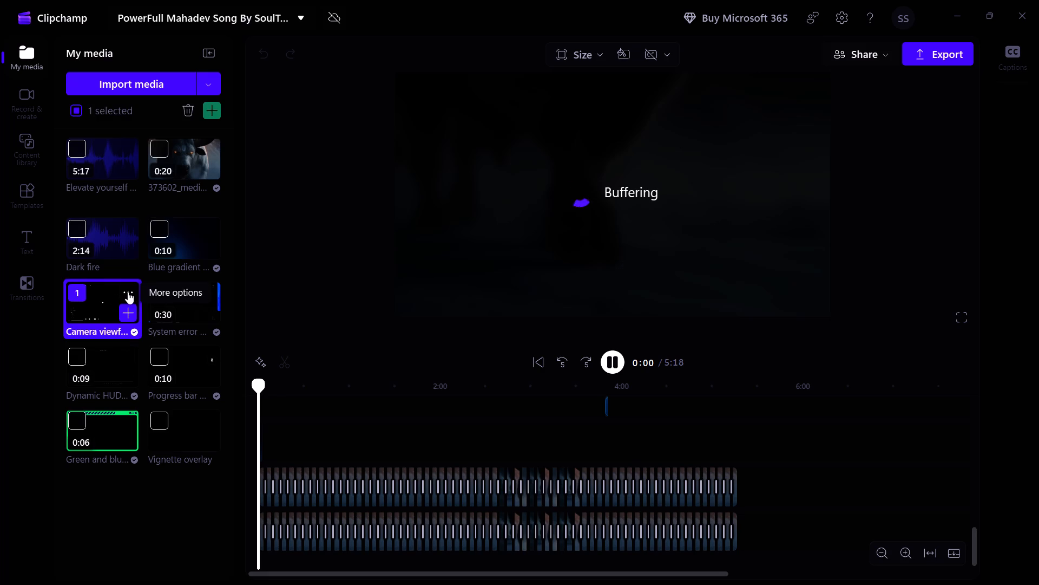
{"action": "left_click", "coordinate": [126, 334]}
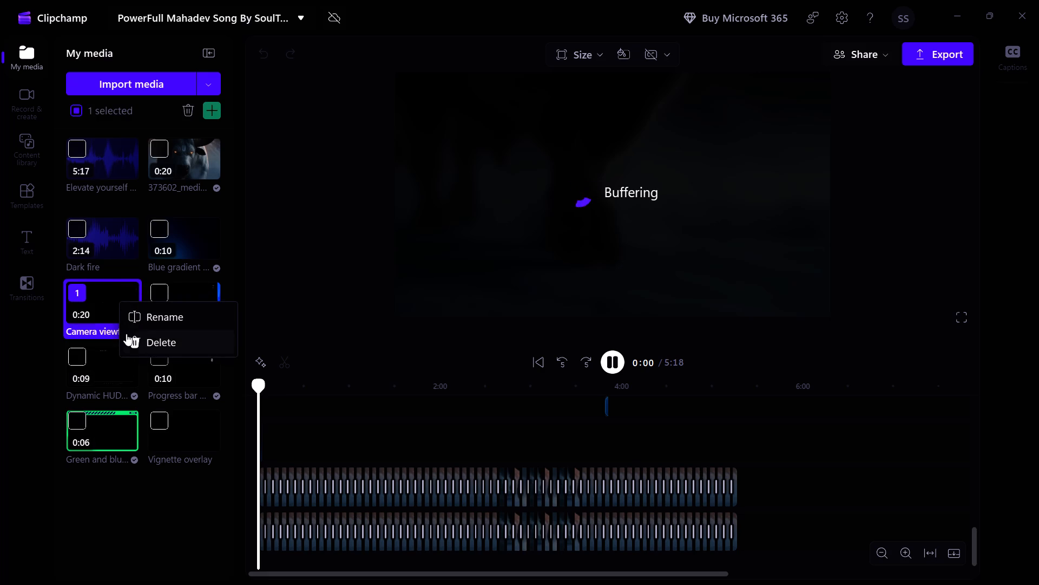
{"action": "left_click", "coordinate": [563, 339]}
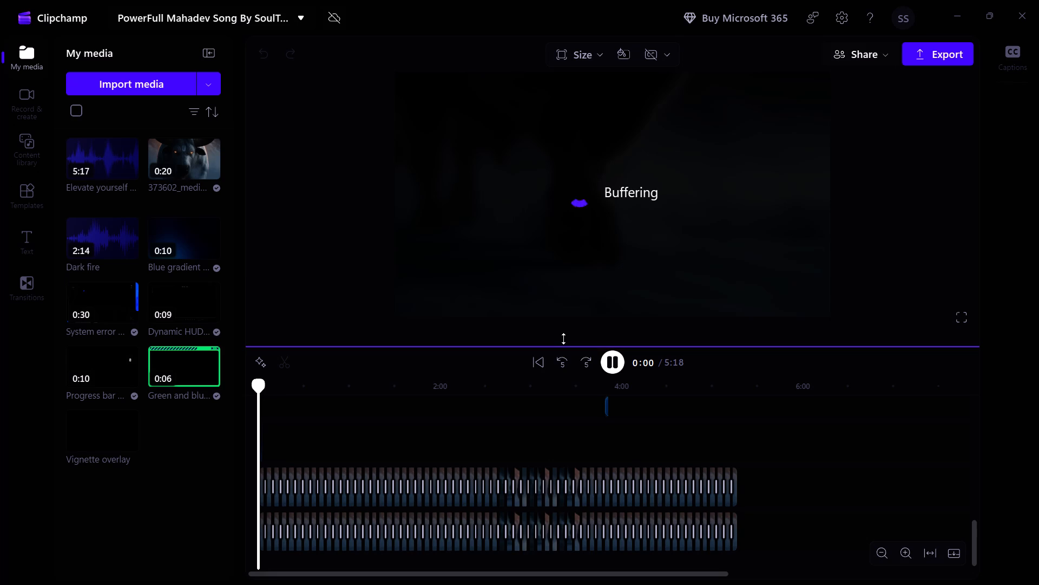
{"action": "left_click", "coordinate": [211, 359]}
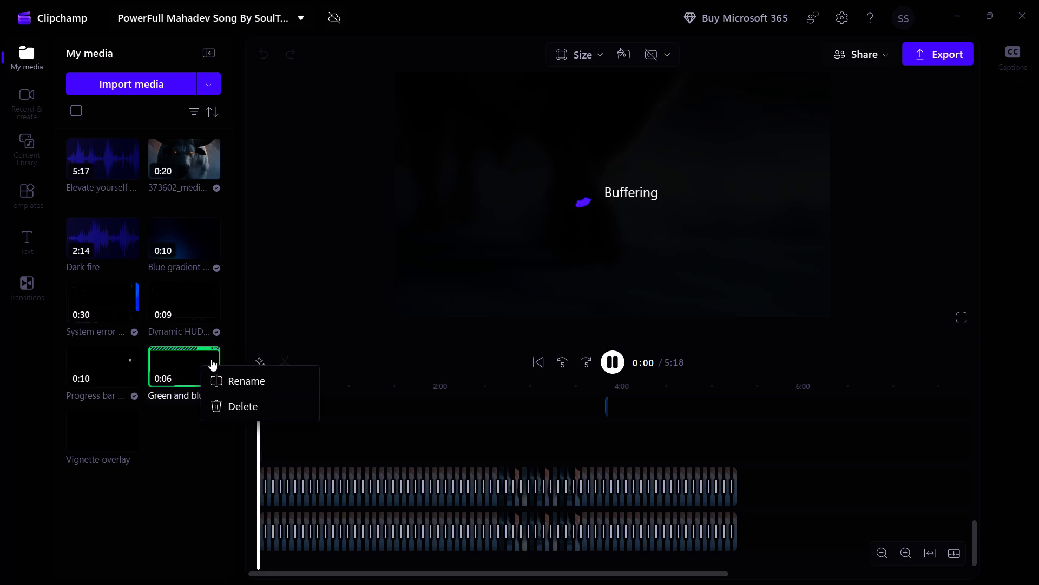
{"action": "left_click", "coordinate": [222, 405]}
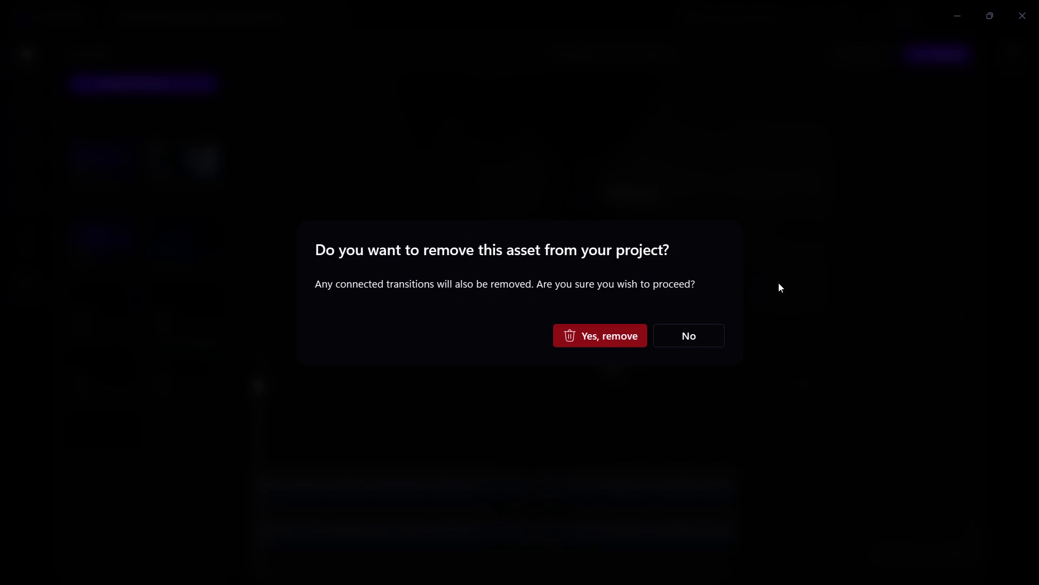
{"action": "left_click", "coordinate": [579, 336]}
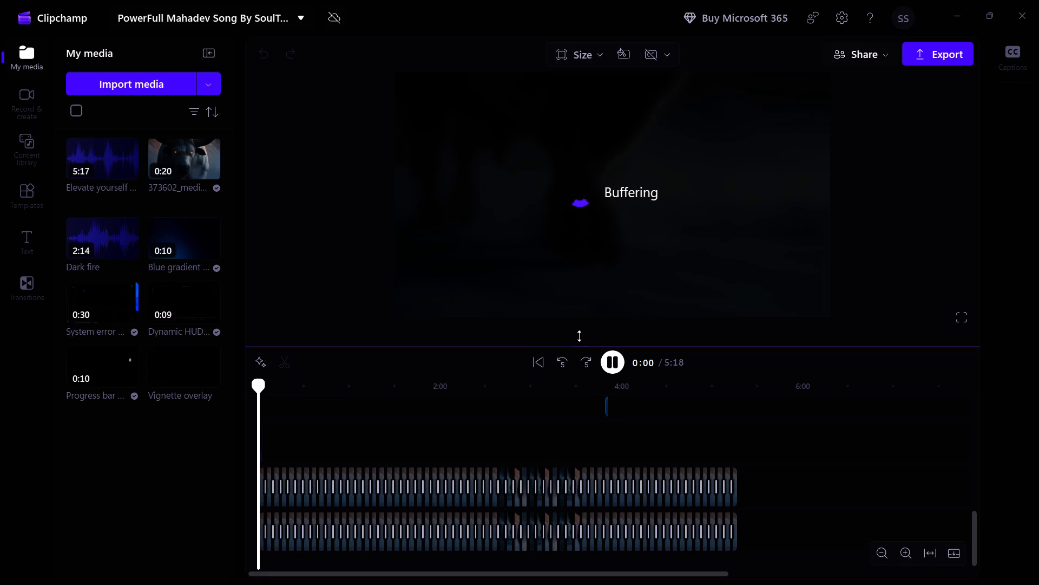
Remove the Vignette overlay and the 0:10 Progress bar assets from the project's media.
{"action": "left_click", "coordinate": [212, 354]}
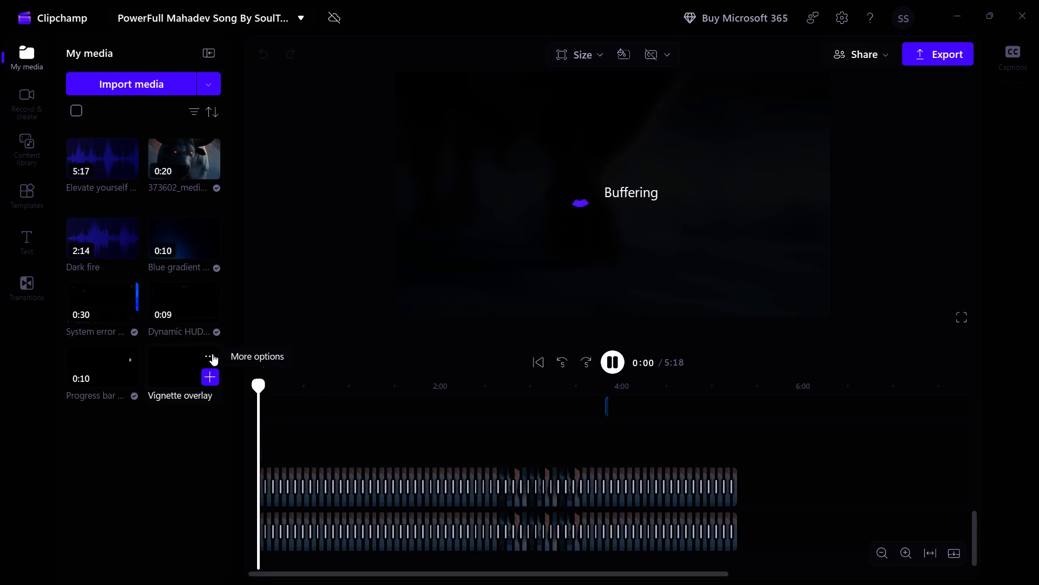
{"action": "left_click", "coordinate": [233, 411]}
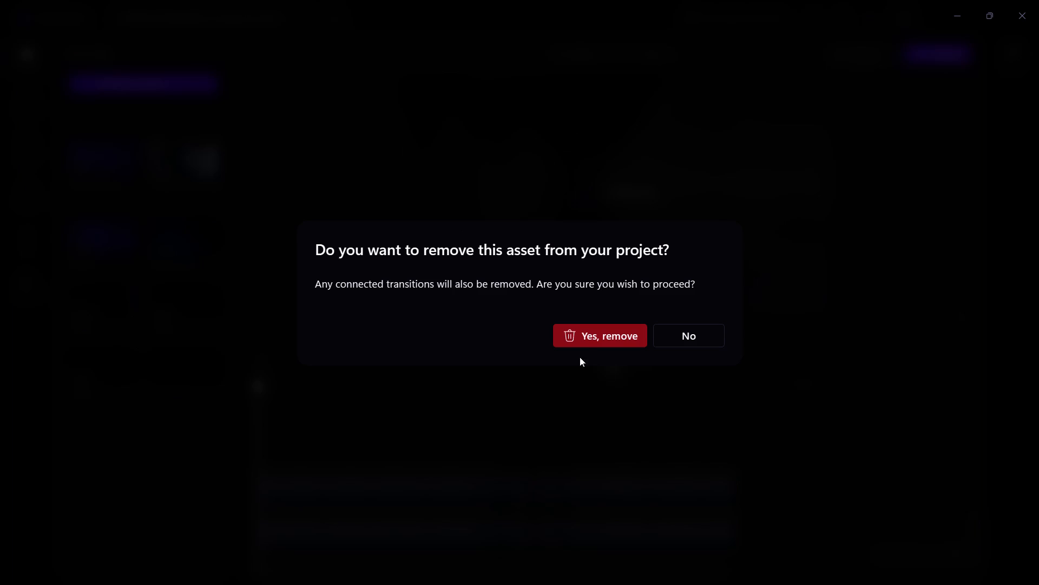
{"action": "left_click", "coordinate": [583, 340]}
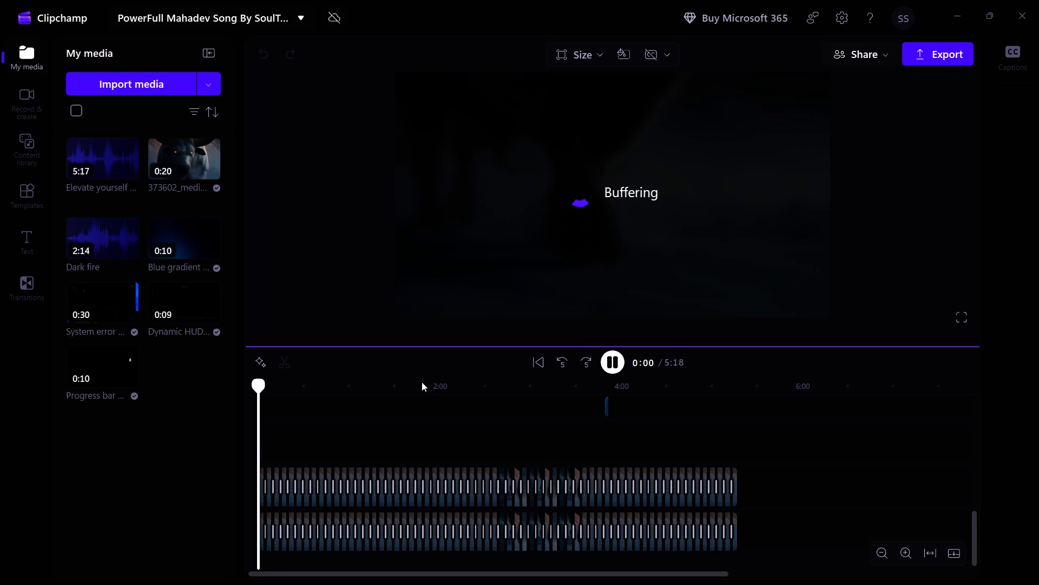
{"action": "left_click", "coordinate": [128, 355]}
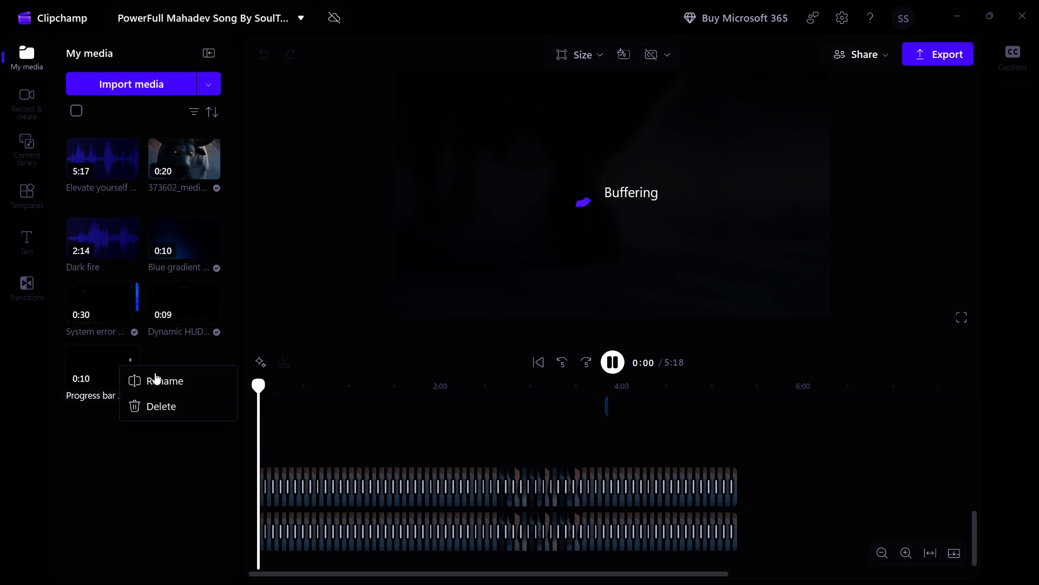
{"action": "left_click", "coordinate": [168, 404]}
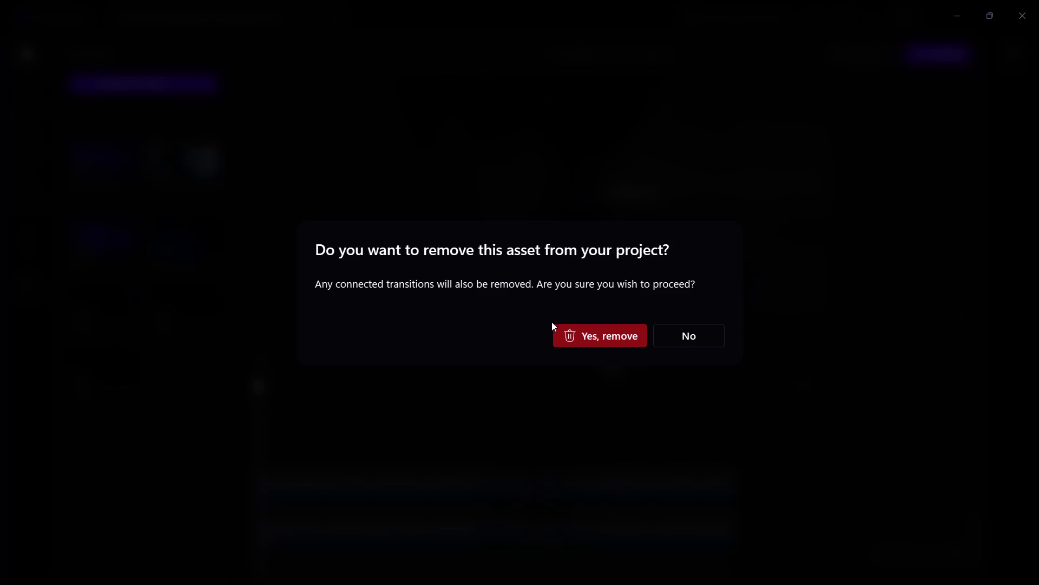
{"action": "left_click", "coordinate": [564, 337]}
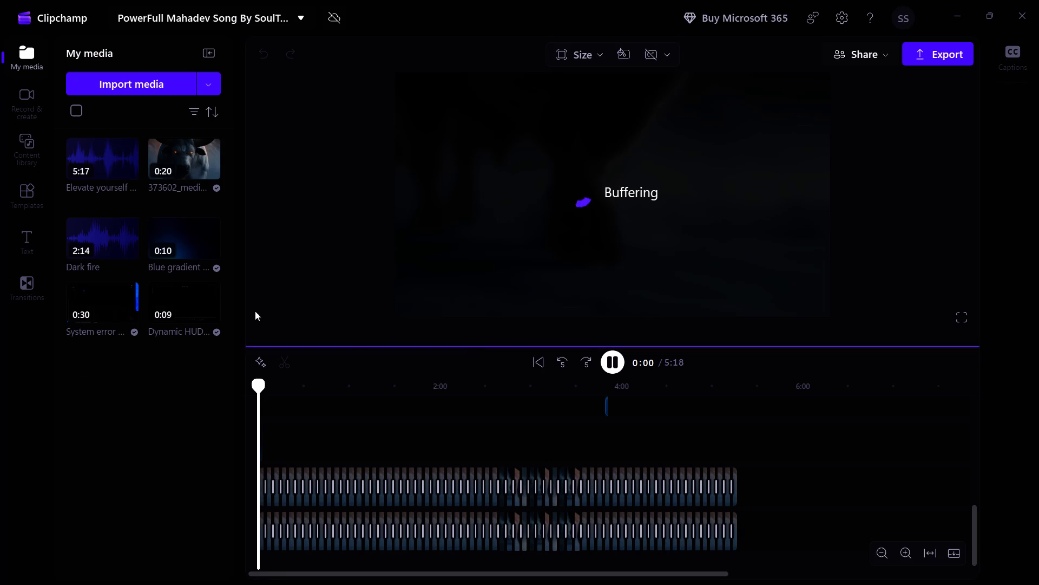
Remove the 0:09 Dynamic HUD and the 0:30 System error assets from the project's media.
{"action": "left_click", "coordinate": [209, 291]}
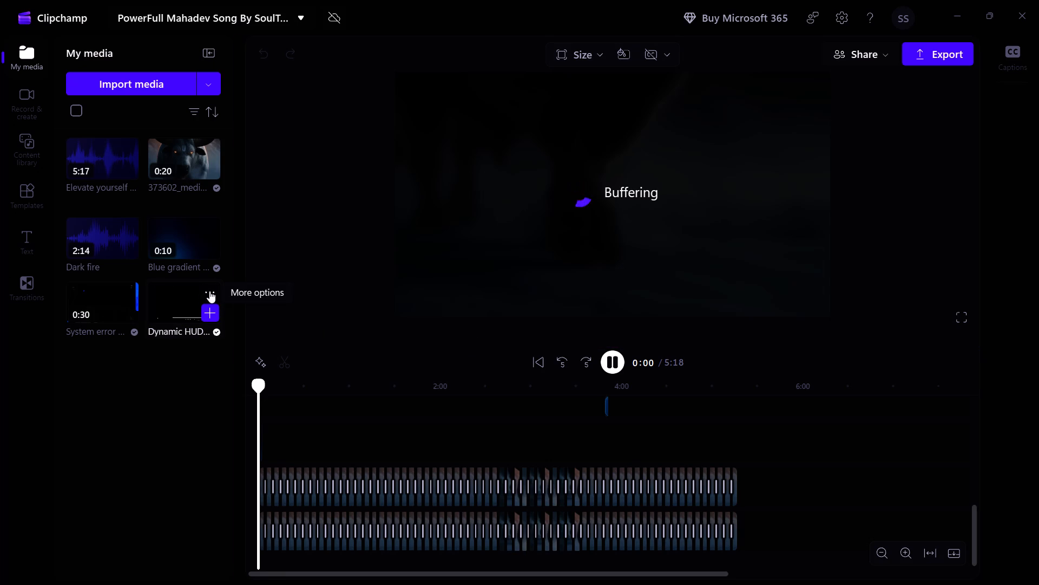
{"action": "left_click", "coordinate": [245, 348]}
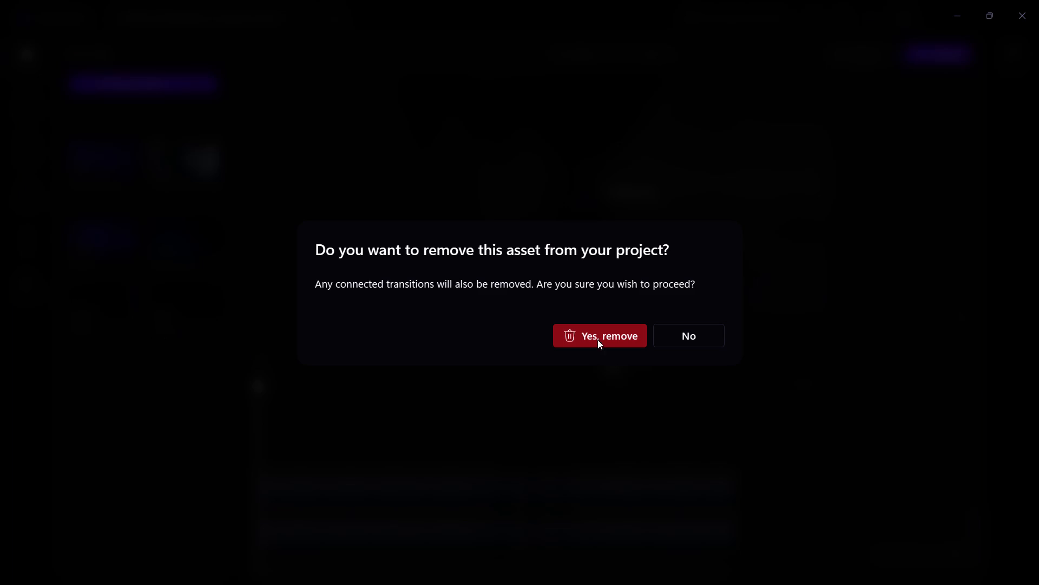
{"action": "left_click", "coordinate": [594, 341]}
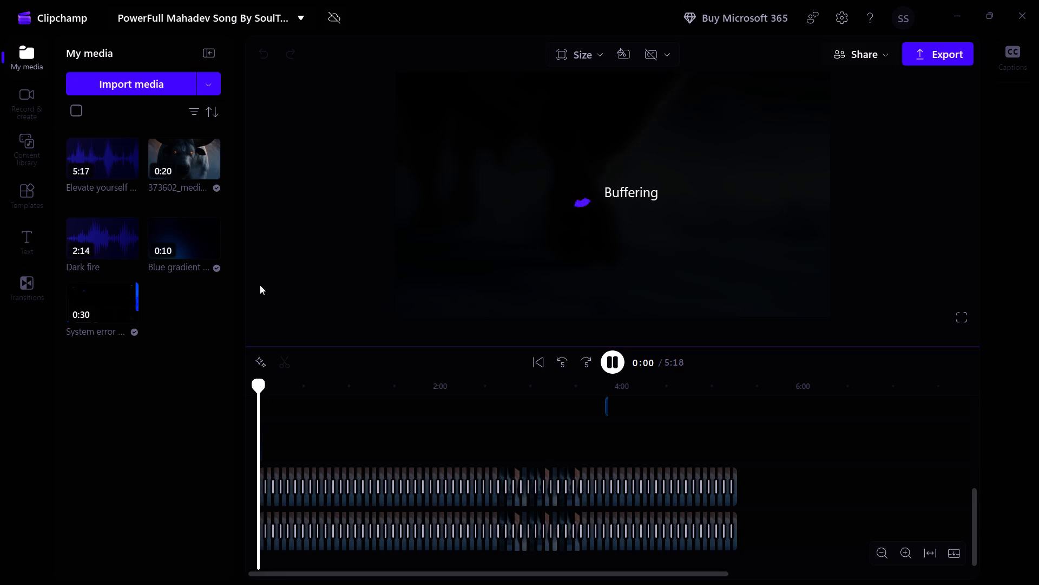
{"action": "left_click", "coordinate": [126, 290]}
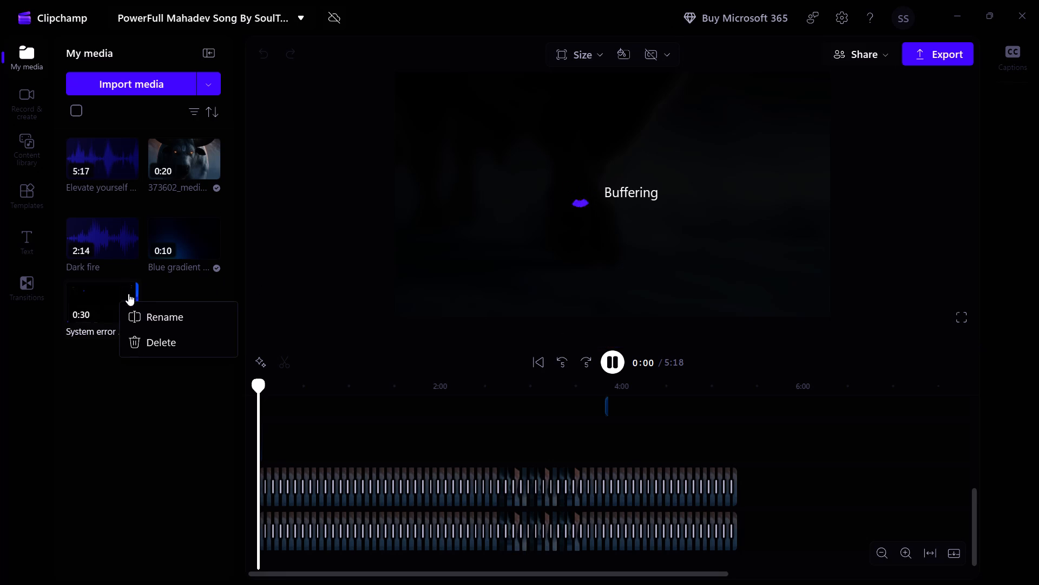
{"action": "left_click", "coordinate": [153, 342]}
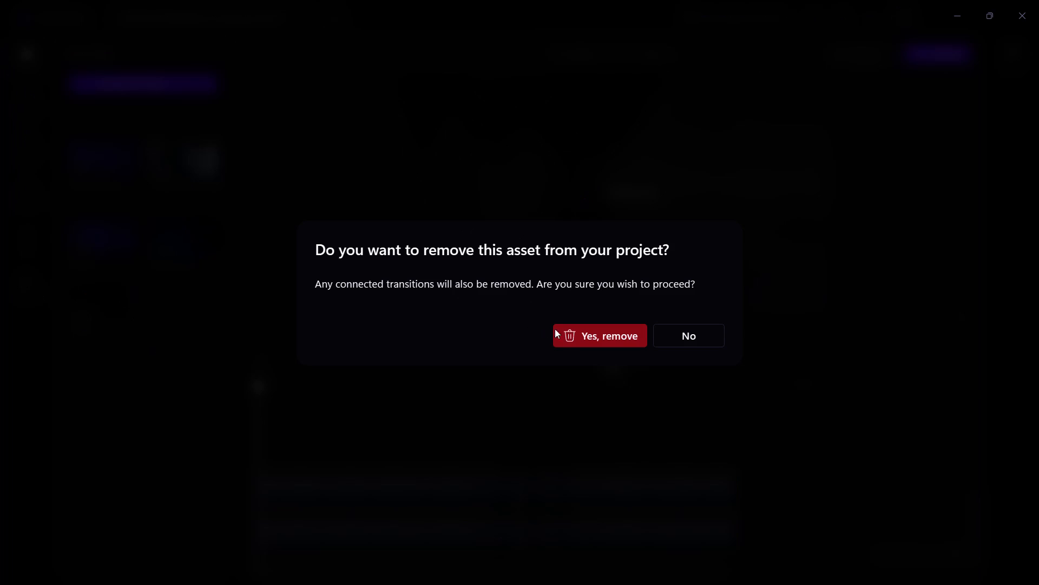
{"action": "left_click", "coordinate": [573, 335]}
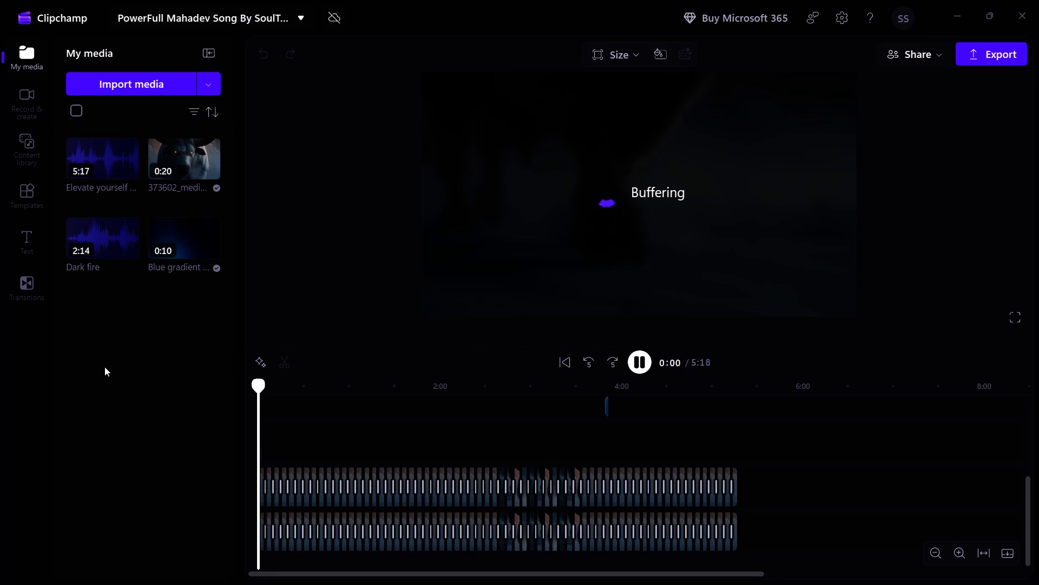
Remove the 0:10 Blue gradient asset and the 2:14 Dark fire audio from the project's media.
{"action": "left_click", "coordinate": [212, 221]}
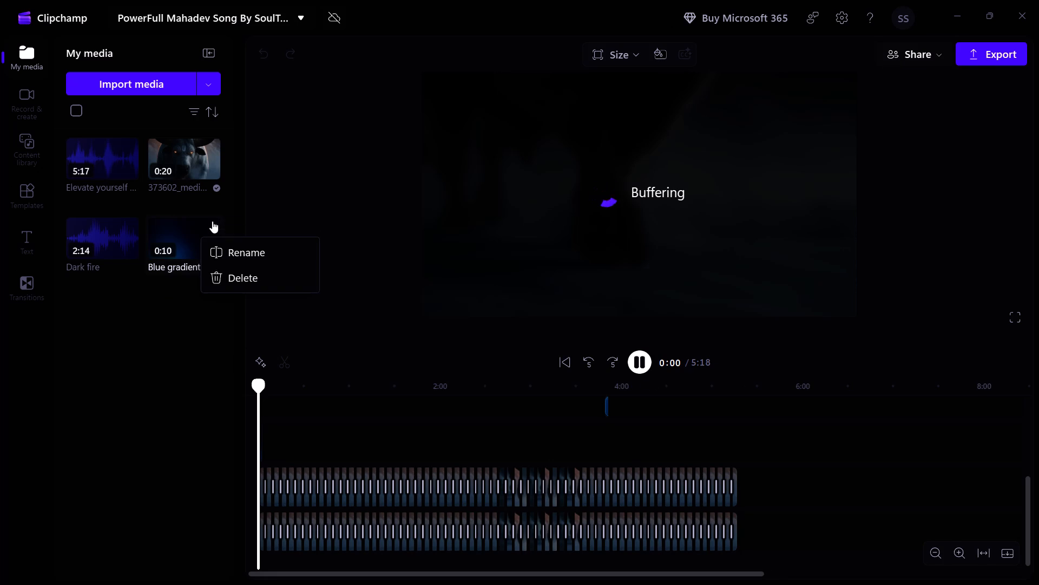
{"action": "left_click", "coordinate": [238, 279]}
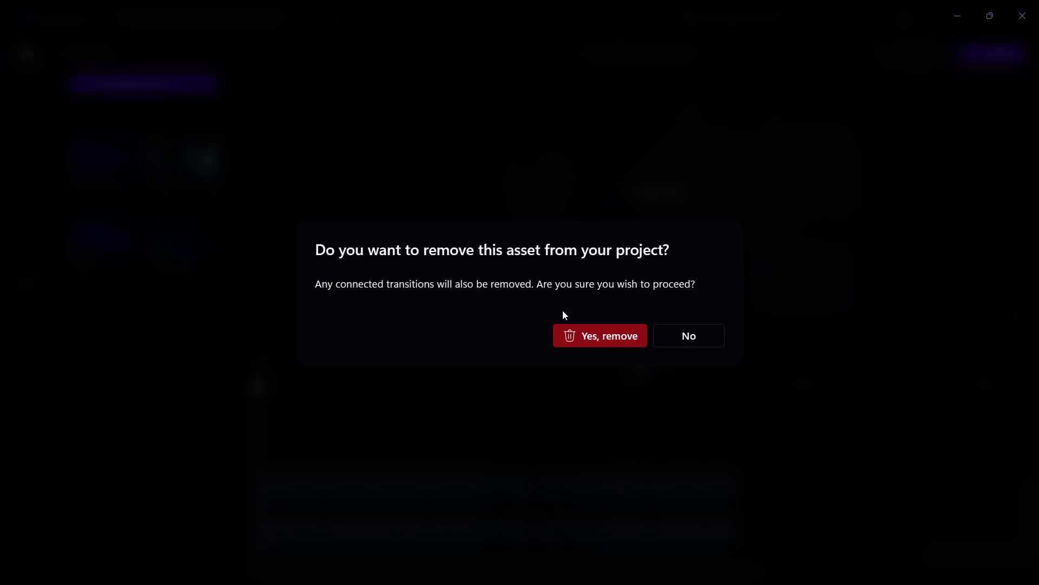
{"action": "left_click", "coordinate": [577, 339]}
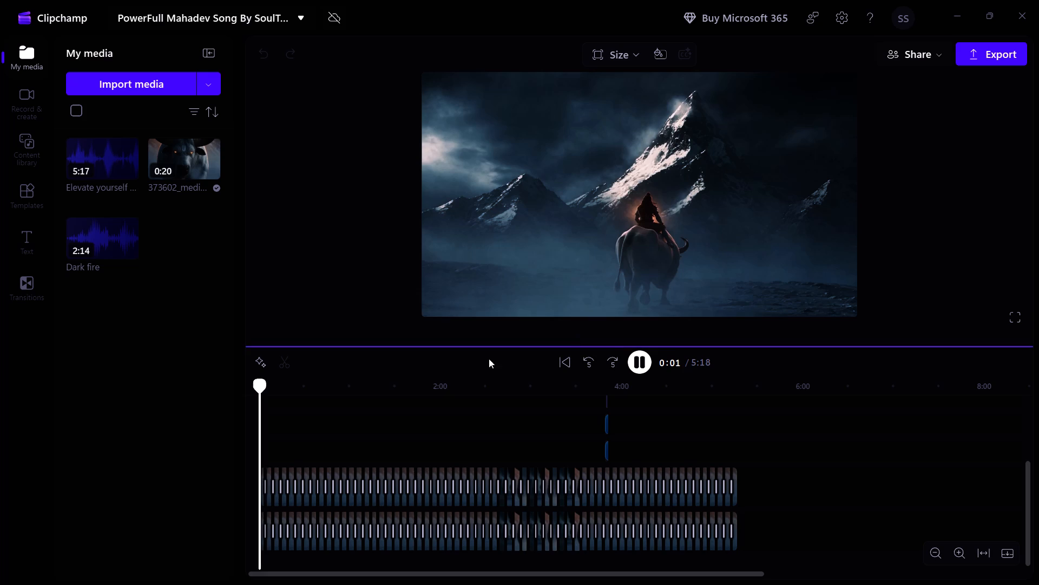
{"action": "left_click", "coordinate": [129, 227]}
{"action": "left_click", "coordinate": [180, 274]}
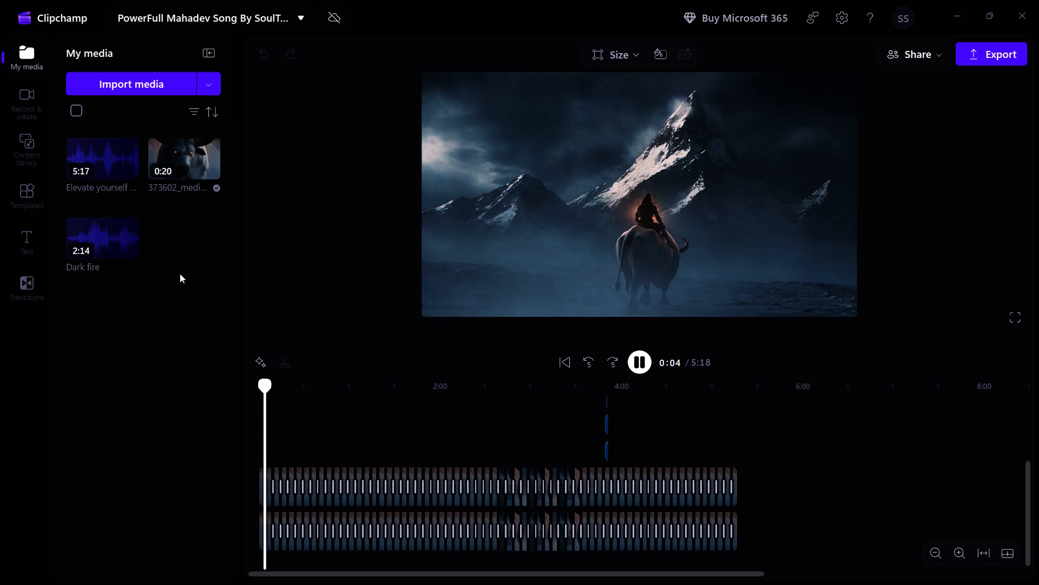
{"action": "left_click", "coordinate": [611, 337]}
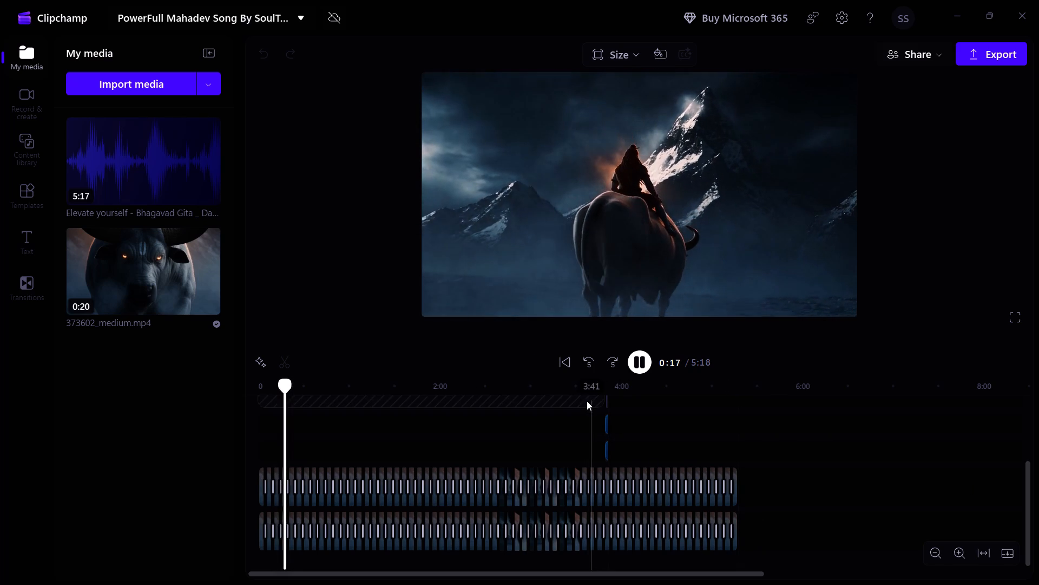
Move the two short blue shape clips from about 3:50 to the end of the timeline, so both finish level with the video tracks.
{"action": "left_click", "coordinate": [559, 388]}
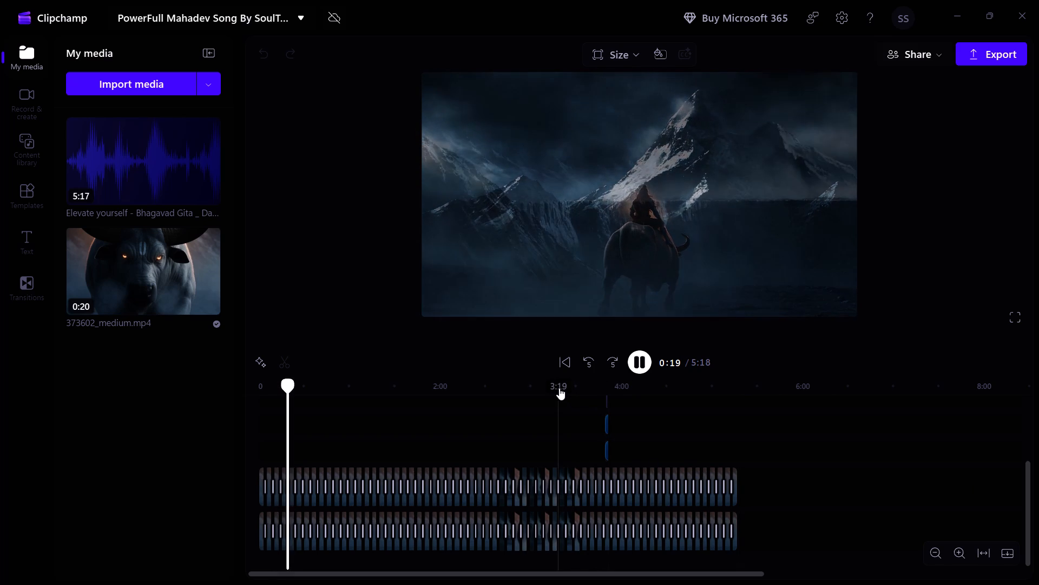
{"action": "left_click", "coordinate": [593, 389]}
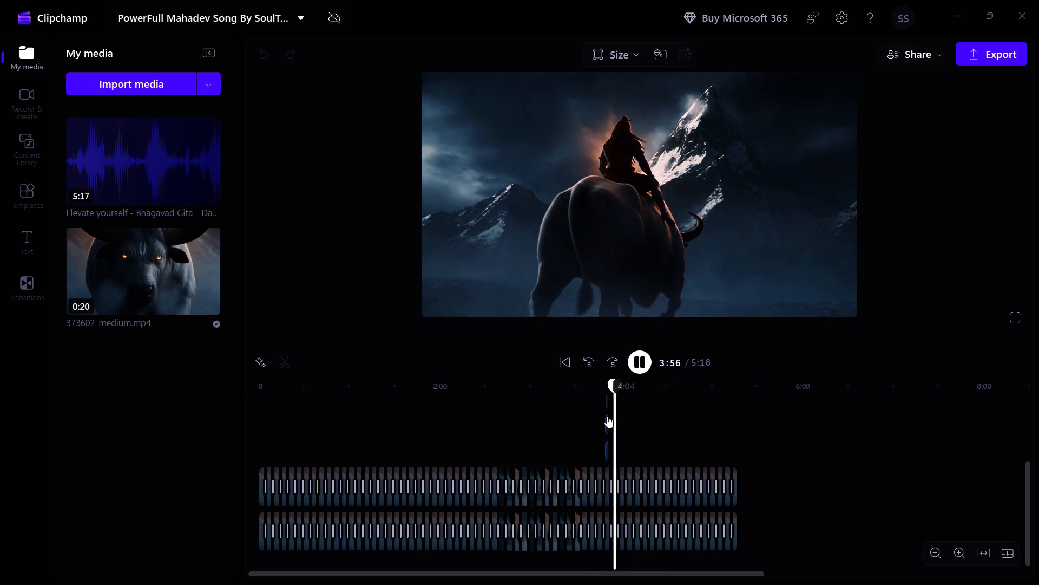
{"action": "left_click_drag", "start_coordinate": [605, 423], "coordinate": [698, 429]}
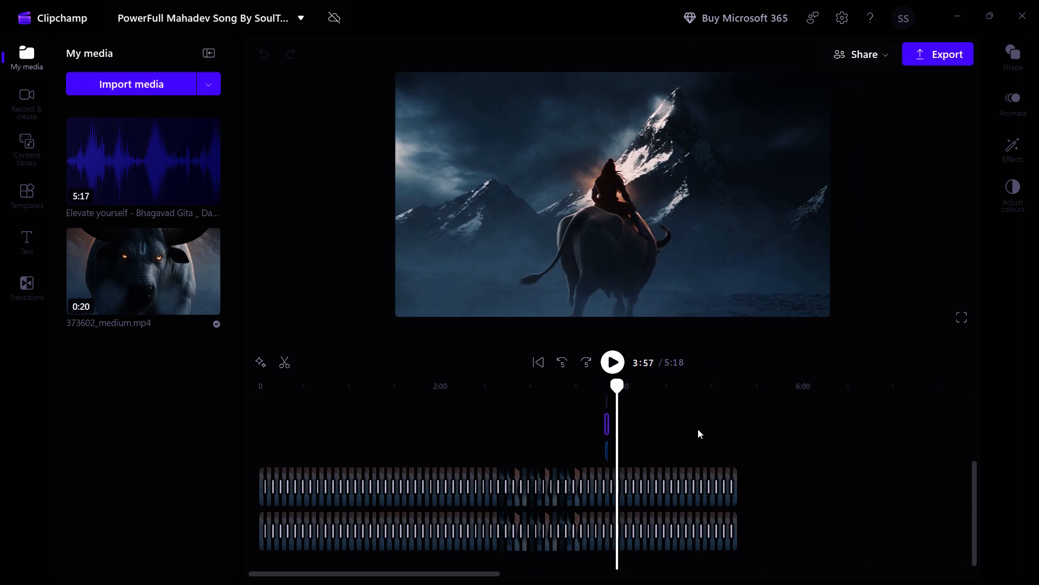
{"action": "left_click_drag", "start_coordinate": [698, 429], "coordinate": [735, 426]}
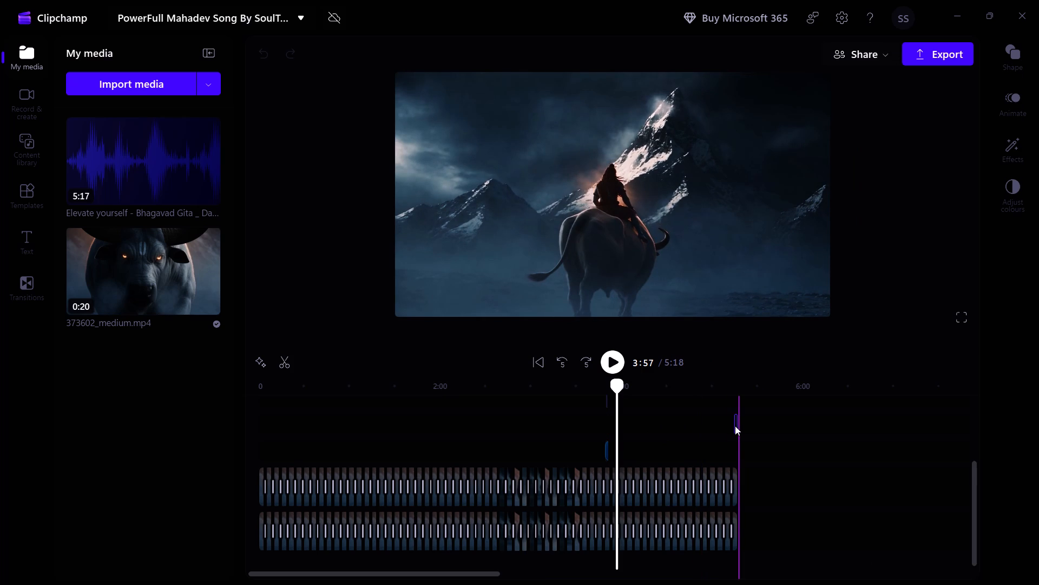
{"action": "left_click_drag", "start_coordinate": [735, 426], "coordinate": [734, 425]}
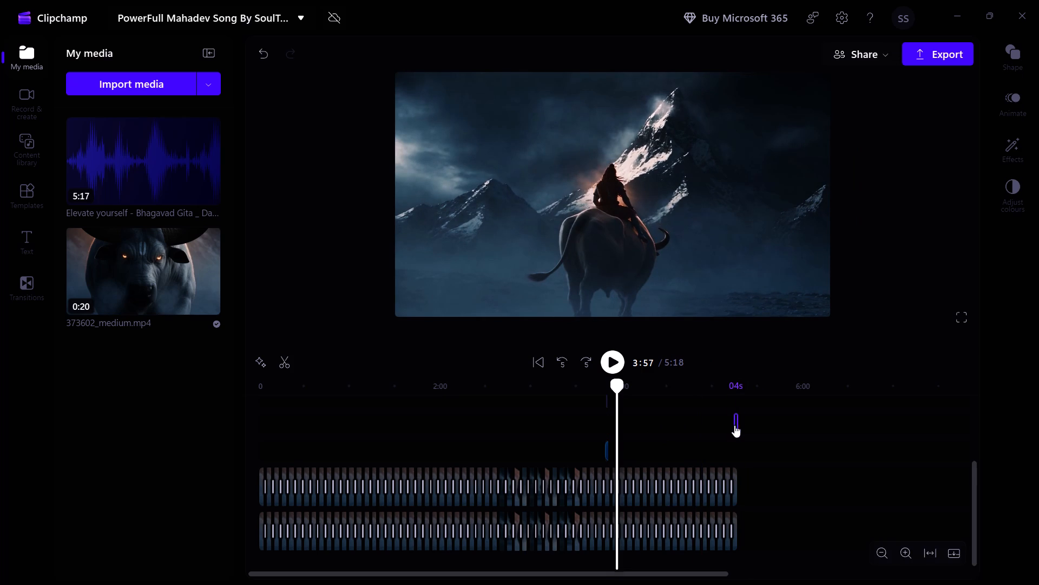
{"action": "left_click_drag", "start_coordinate": [605, 451], "coordinate": [632, 454]}
{"action": "left_click_drag", "start_coordinate": [632, 454], "coordinate": [744, 452]}
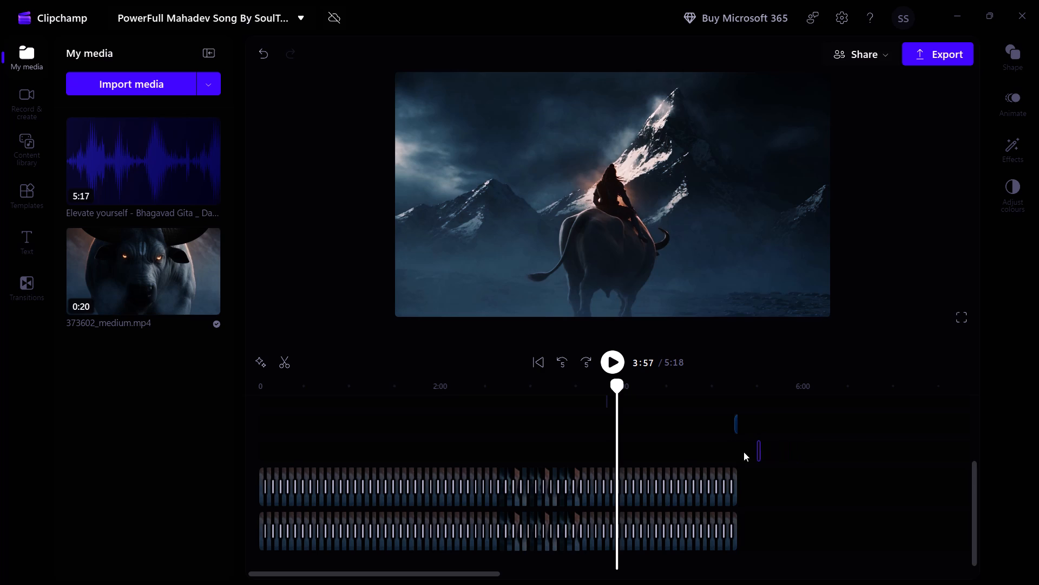
{"action": "left_click_drag", "start_coordinate": [744, 452], "coordinate": [733, 453]}
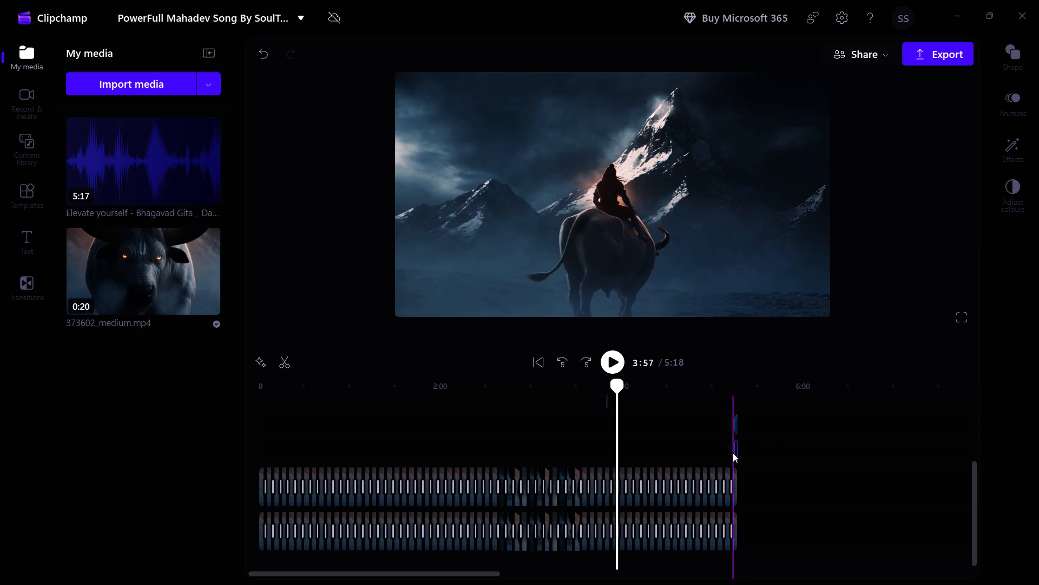
Preview the video from 4:58 and pause it at about 5:03, with the upper outro tracks in view.
{"action": "left_click", "coordinate": [711, 390]}
{"action": "left_click", "coordinate": [611, 366]}
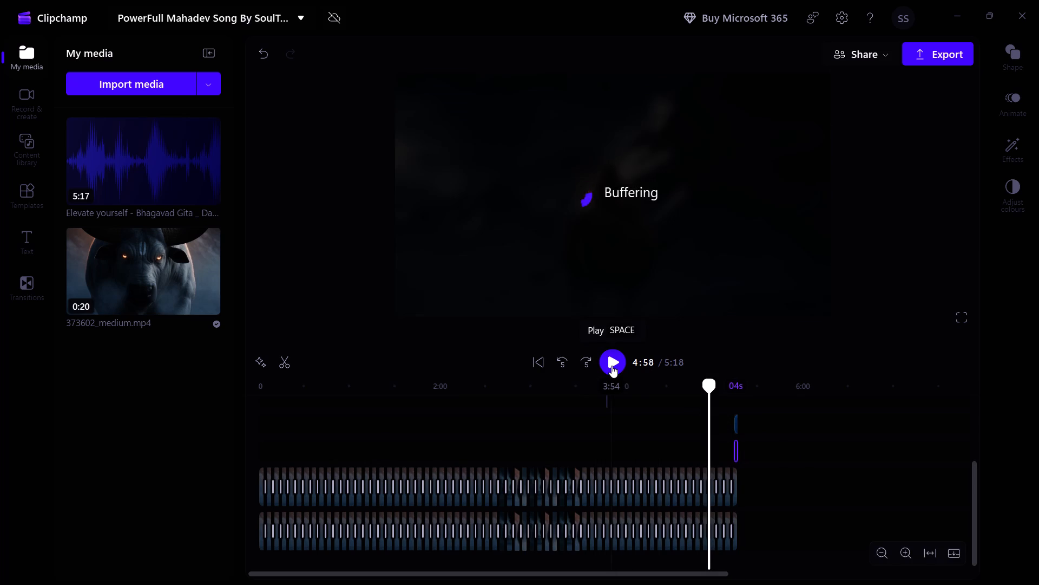
{"action": "scroll", "coordinate": [606, 424], "scroll_direction": "up", "scroll_amount": 1}
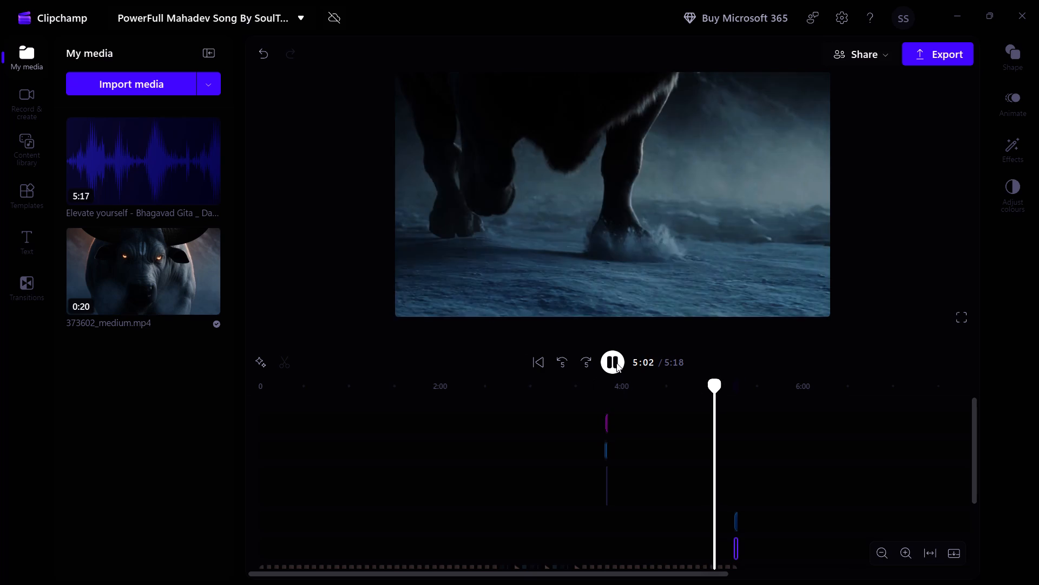
{"action": "left_click", "coordinate": [614, 362]}
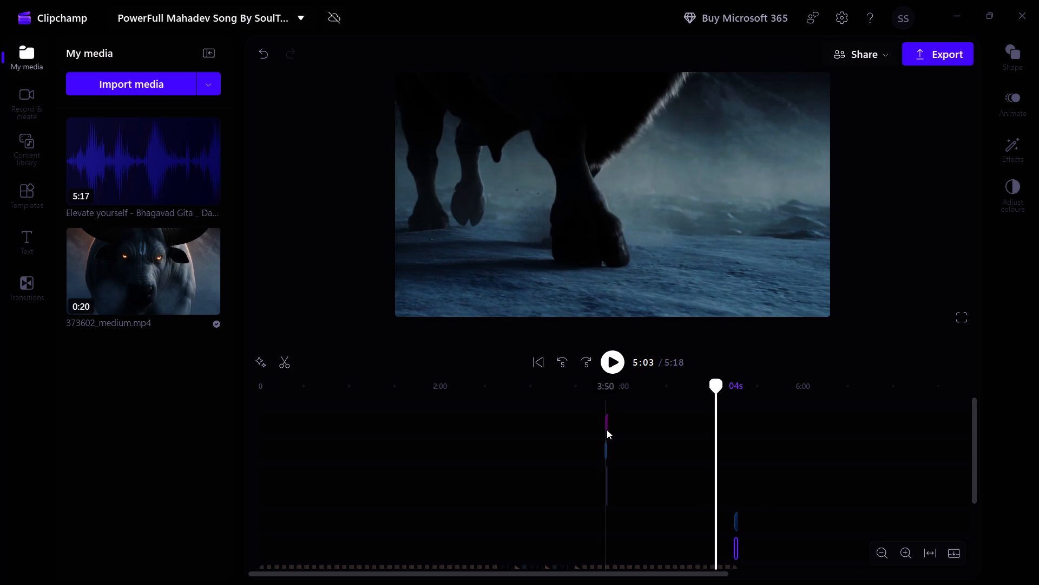
Move the short purple text clip on the top track from about 3:50 to the end, level with the video tracks.
{"action": "left_click_drag", "start_coordinate": [606, 425], "coordinate": [725, 425]}
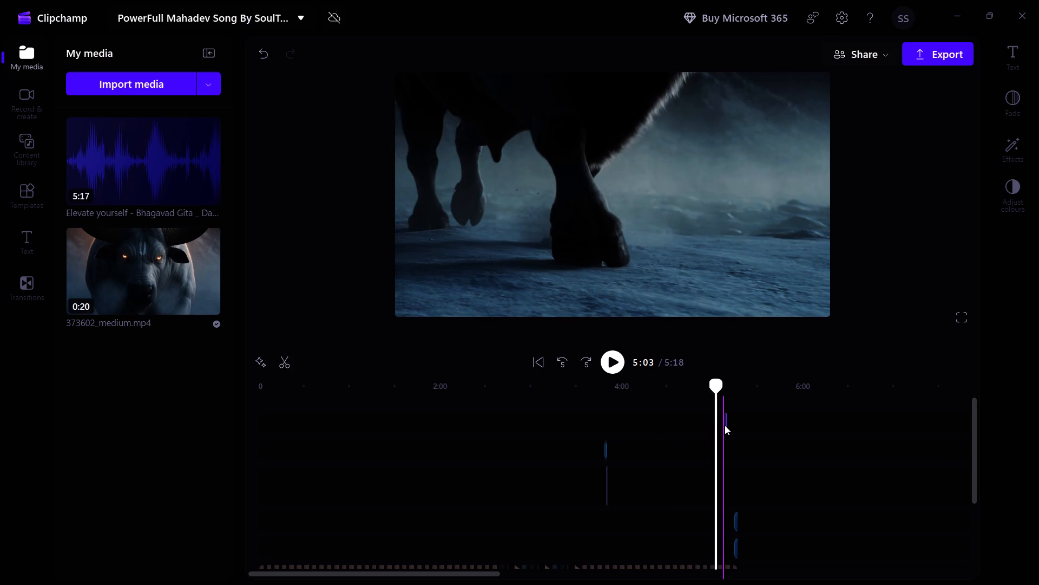
{"action": "left_click_drag", "start_coordinate": [725, 425], "coordinate": [727, 425]}
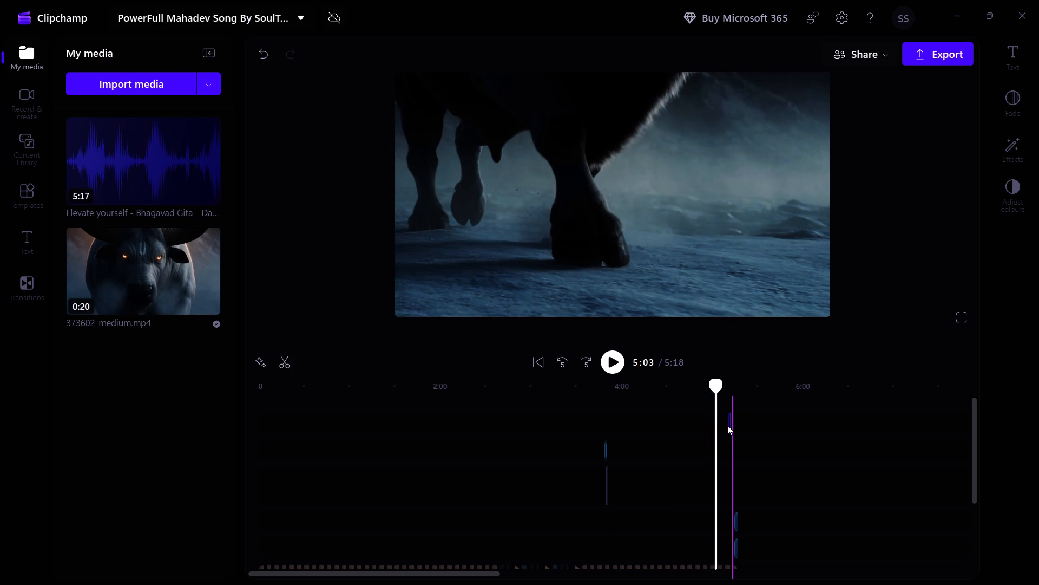
{"action": "left_click_drag", "start_coordinate": [727, 425], "coordinate": [730, 425]}
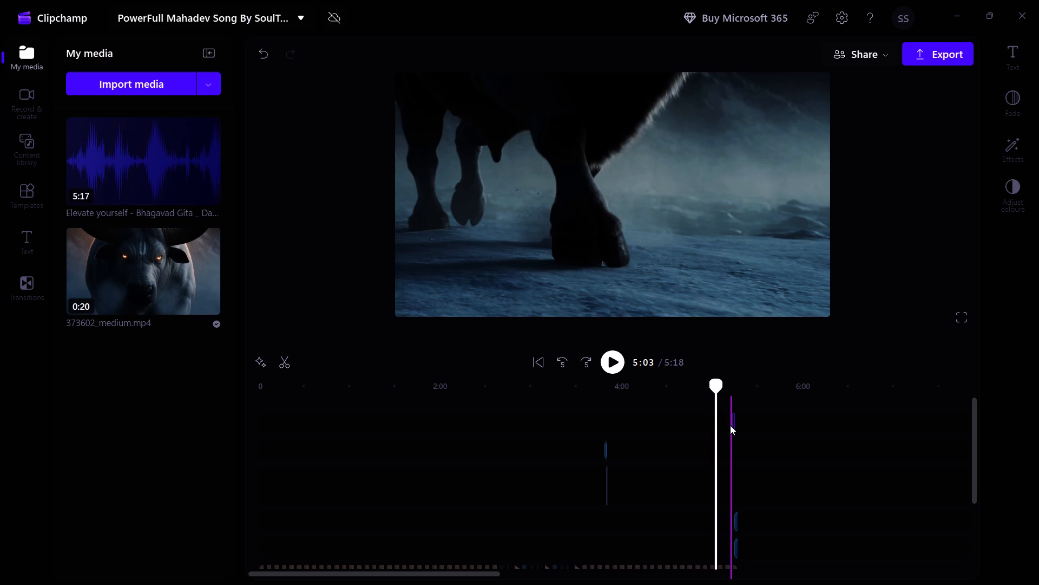
{"action": "left_click_drag", "start_coordinate": [730, 425], "coordinate": [735, 426]}
Remove the gap before the short blue clip on the second track, bringing the clip to the start of the timeline.
{"action": "left_click_drag", "start_coordinate": [604, 451], "coordinate": [617, 451]}
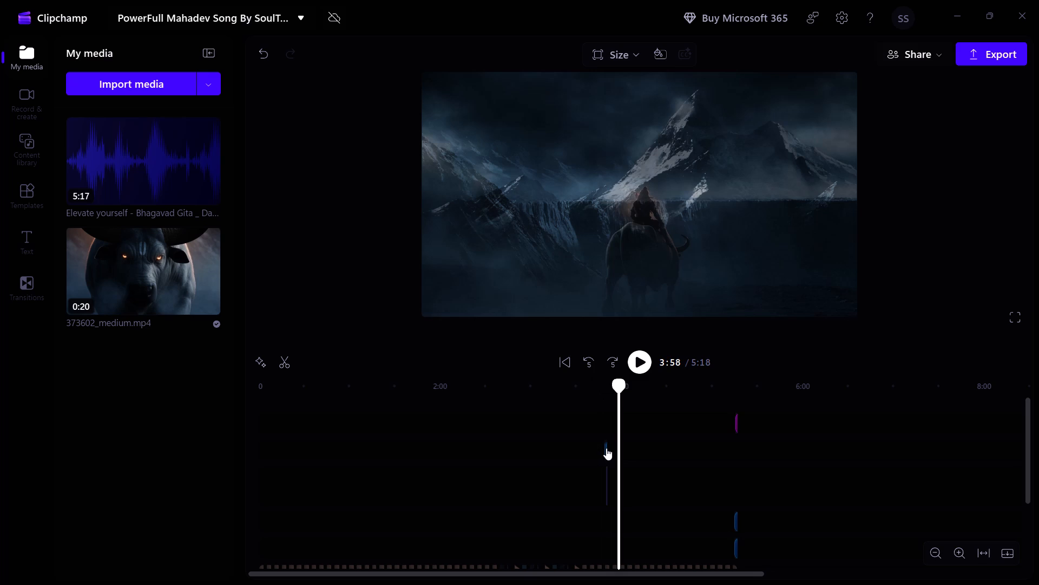
{"action": "left_click_drag", "start_coordinate": [606, 448], "coordinate": [615, 448]}
{"action": "left_click", "coordinate": [606, 453]}
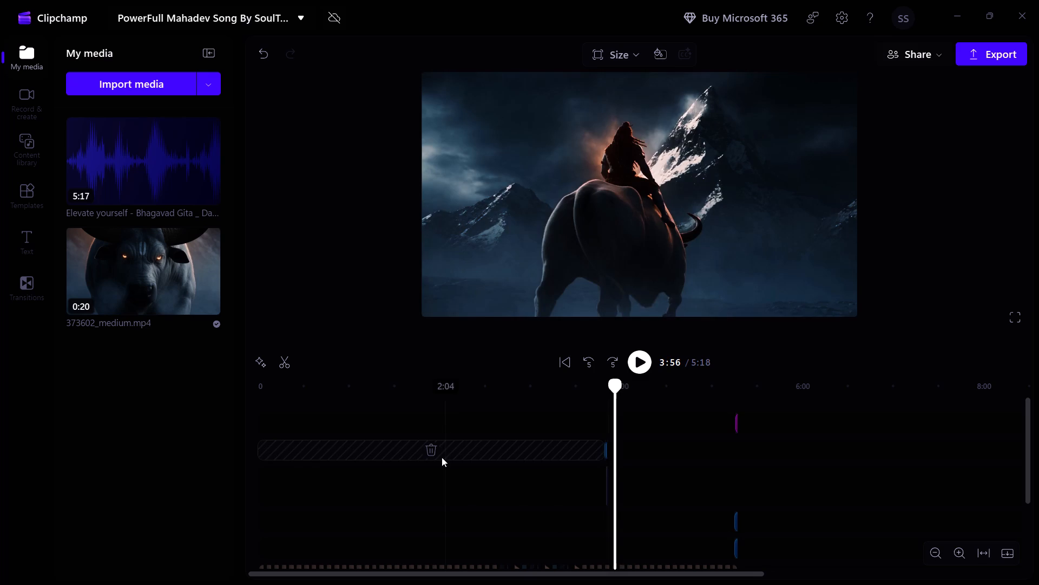
{"action": "left_click", "coordinate": [433, 452]}
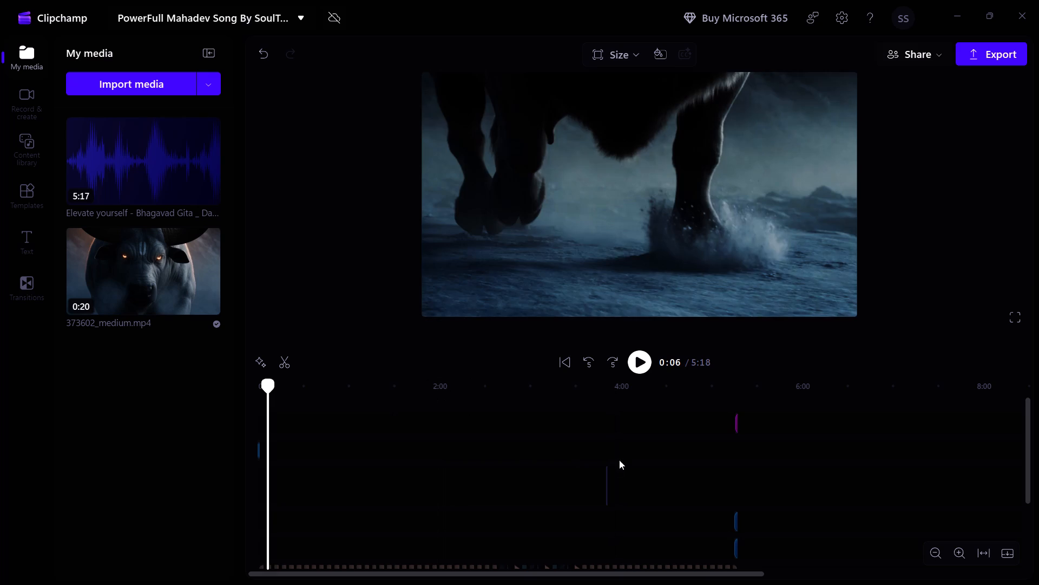
Move the three-second clip on the third track from about 3:50 to just past the video tracks, ending at 5:21.
{"action": "left_click", "coordinate": [604, 488]}
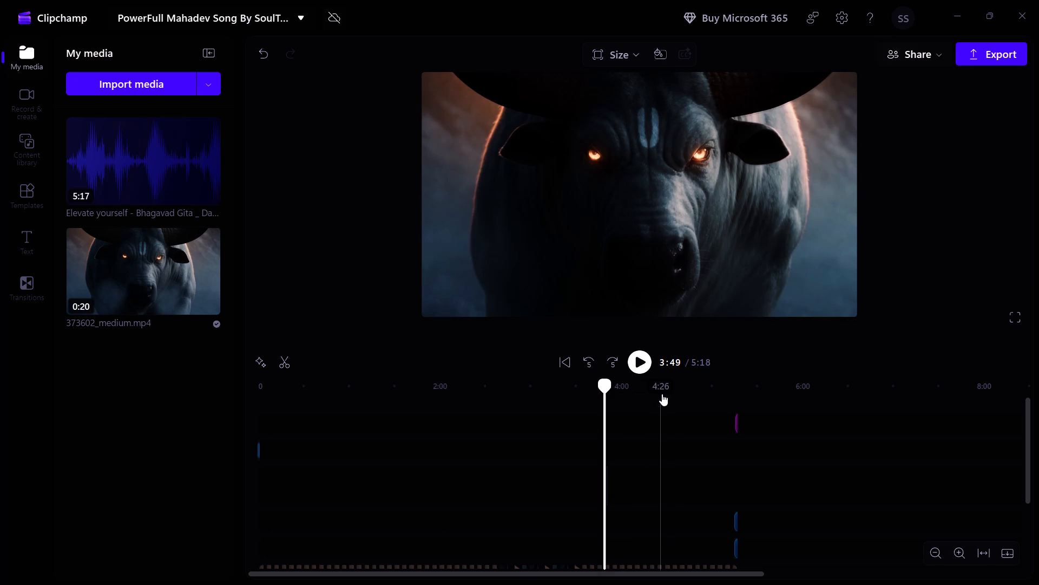
{"action": "left_click", "coordinate": [662, 394]}
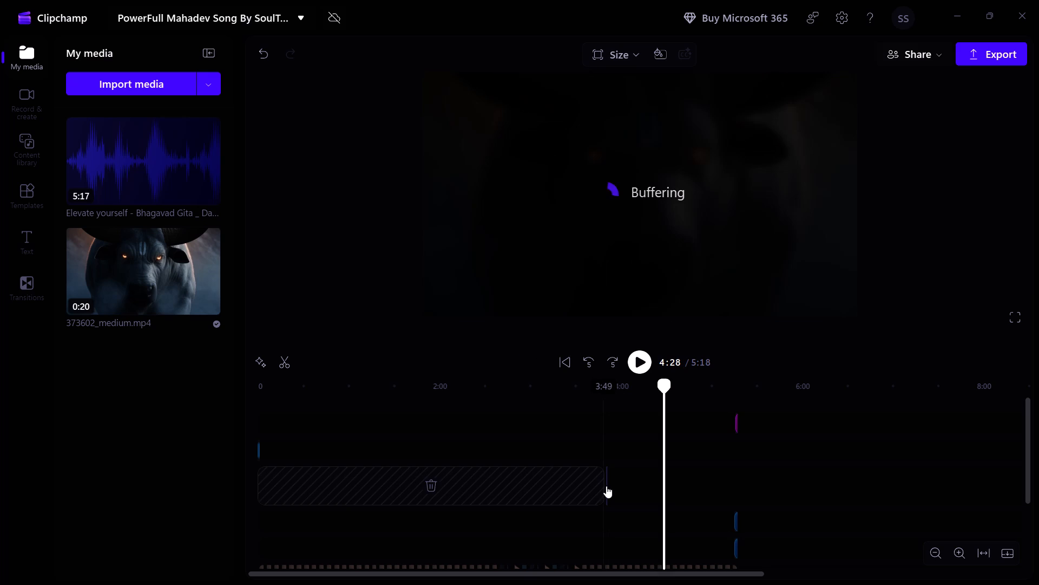
{"action": "left_click_drag", "start_coordinate": [607, 486], "coordinate": [742, 487]}
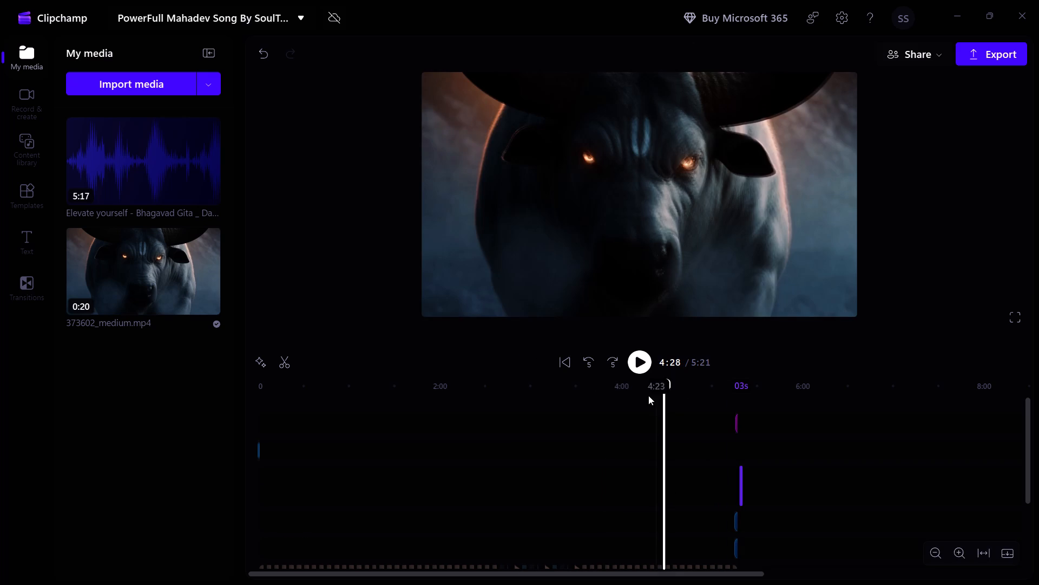
Preview the video from 4:28, skip ahead to just past 5:01 and watch through to the end of the timeline.
{"action": "left_click", "coordinate": [636, 365]}
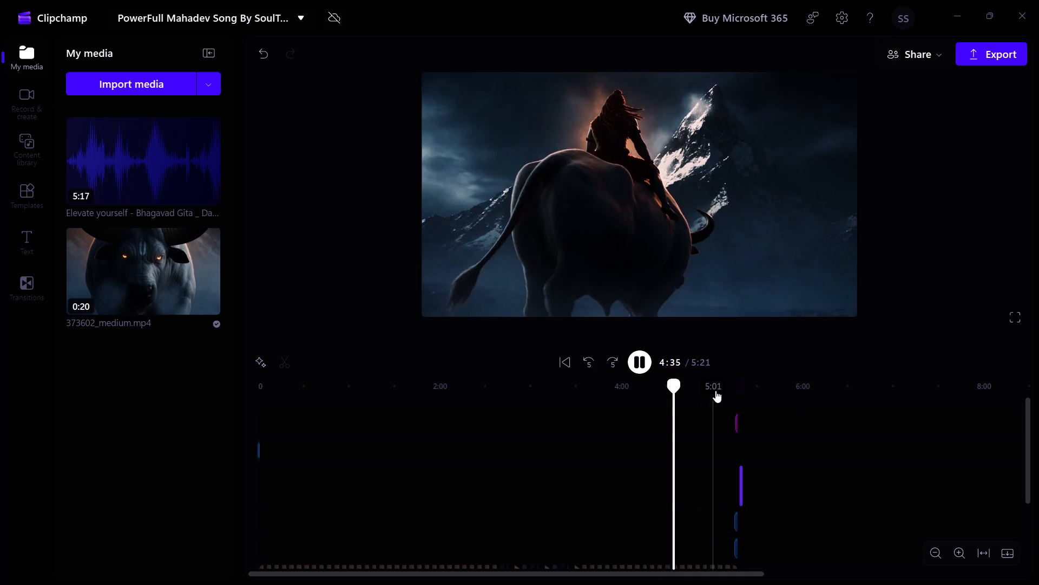
{"action": "left_click", "coordinate": [719, 390]}
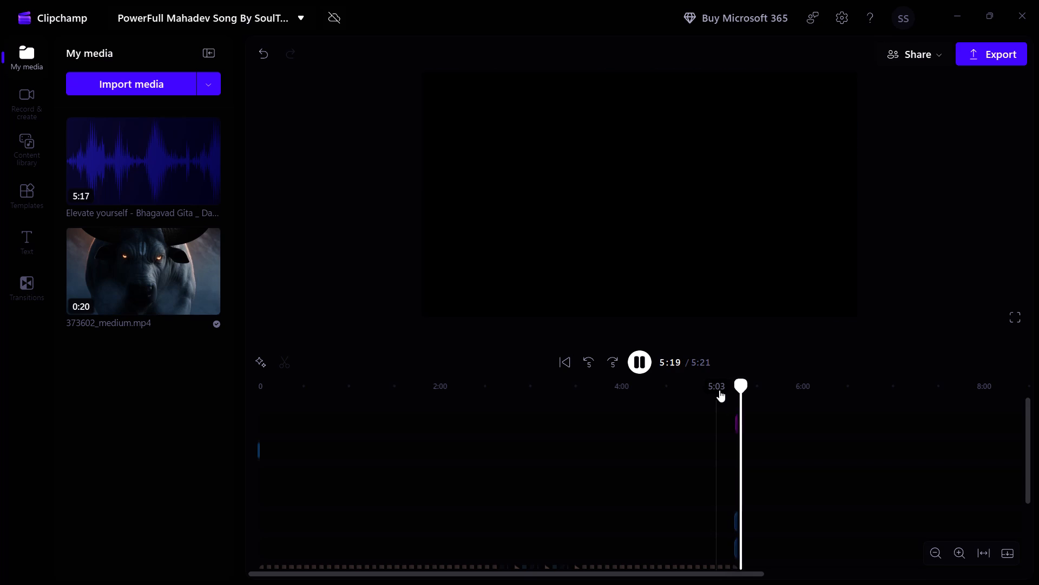
{"action": "left_click", "coordinate": [636, 357]}
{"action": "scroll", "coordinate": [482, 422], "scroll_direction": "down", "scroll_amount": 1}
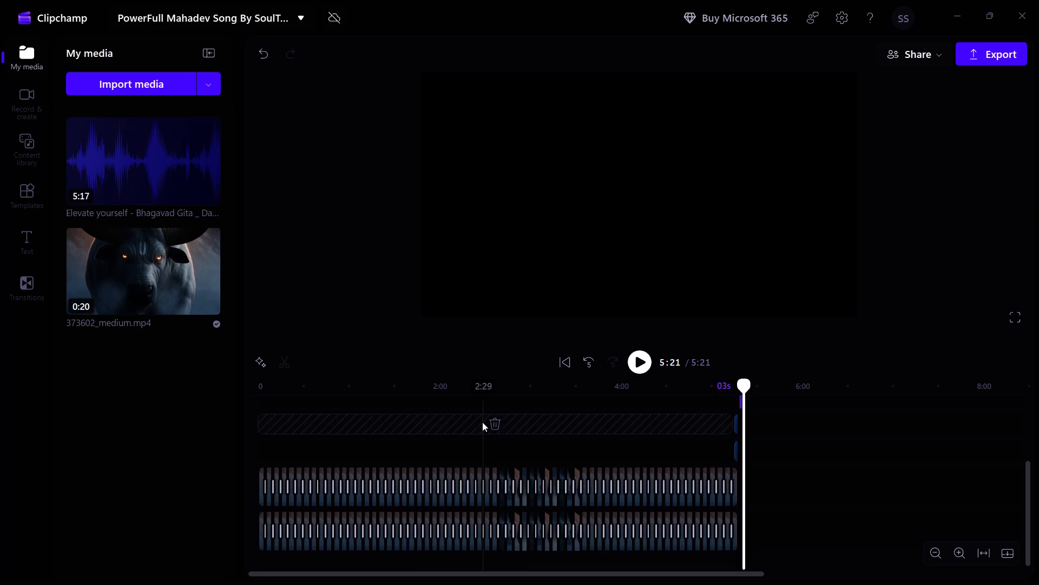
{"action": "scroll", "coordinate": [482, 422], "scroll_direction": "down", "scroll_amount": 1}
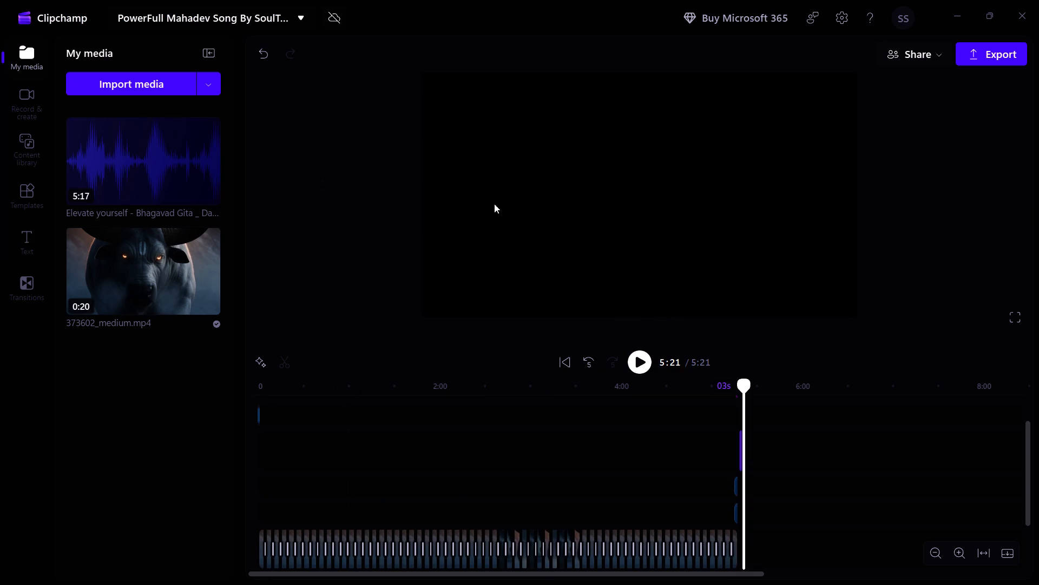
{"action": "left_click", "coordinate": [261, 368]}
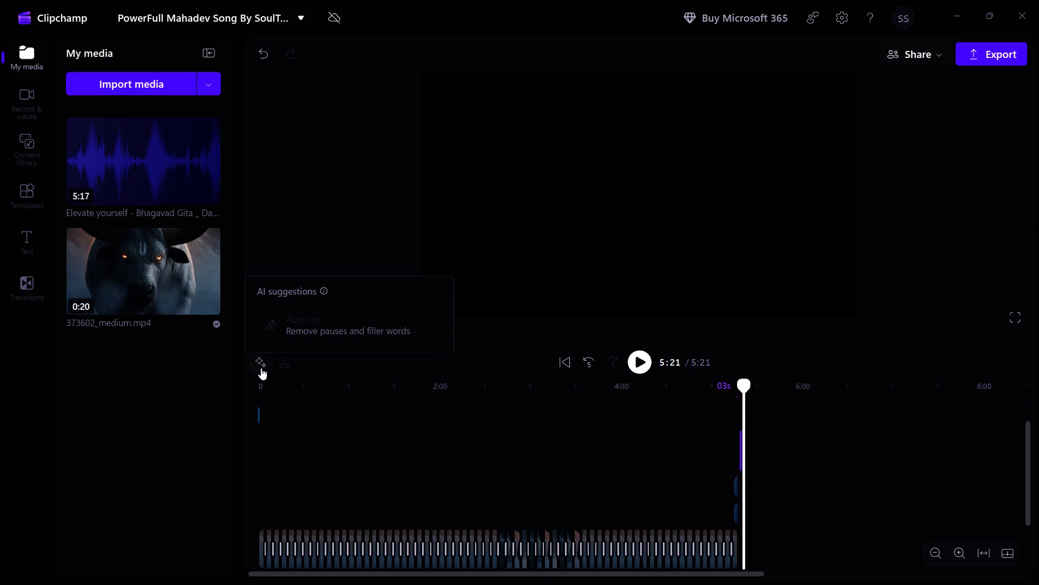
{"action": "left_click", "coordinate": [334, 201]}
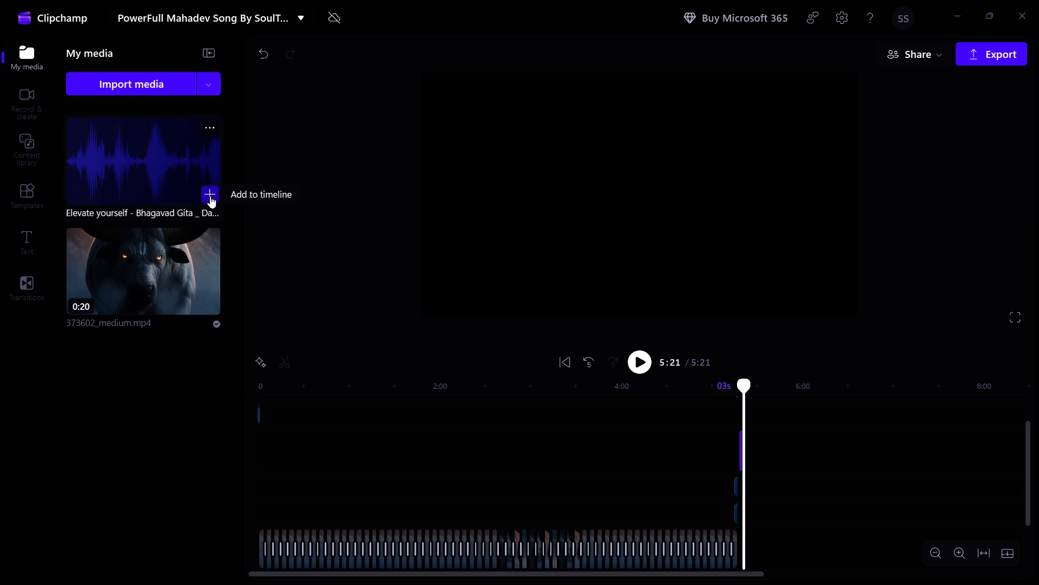
Add the 5:17 "Elevate yourself - Bhagavad Gita" audio to a new track below the short blue clip's track.
{"action": "left_click_drag", "start_coordinate": [164, 174], "coordinate": [321, 387]}
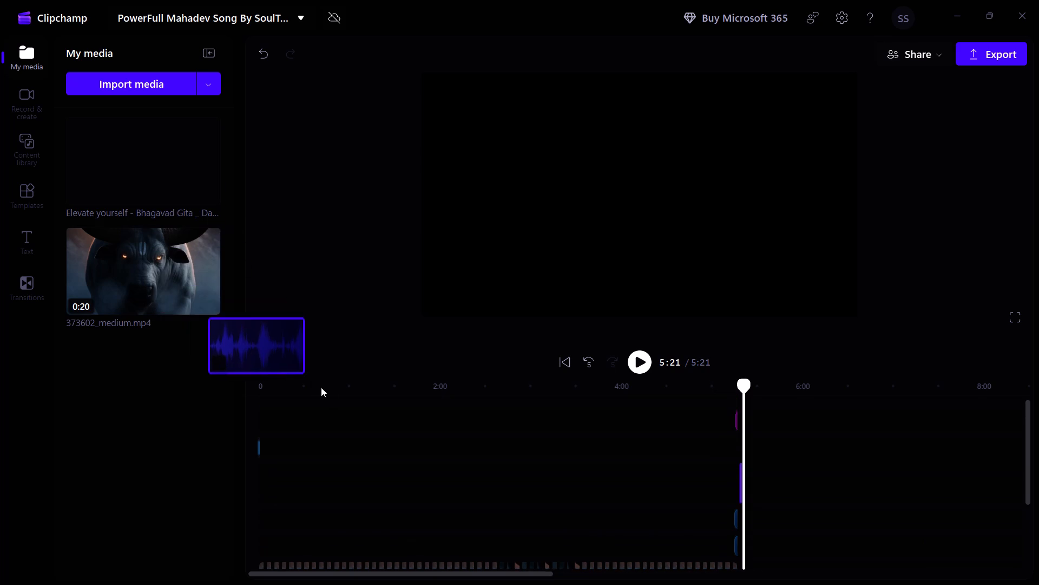
{"action": "left_click_drag", "start_coordinate": [321, 387], "coordinate": [409, 460]}
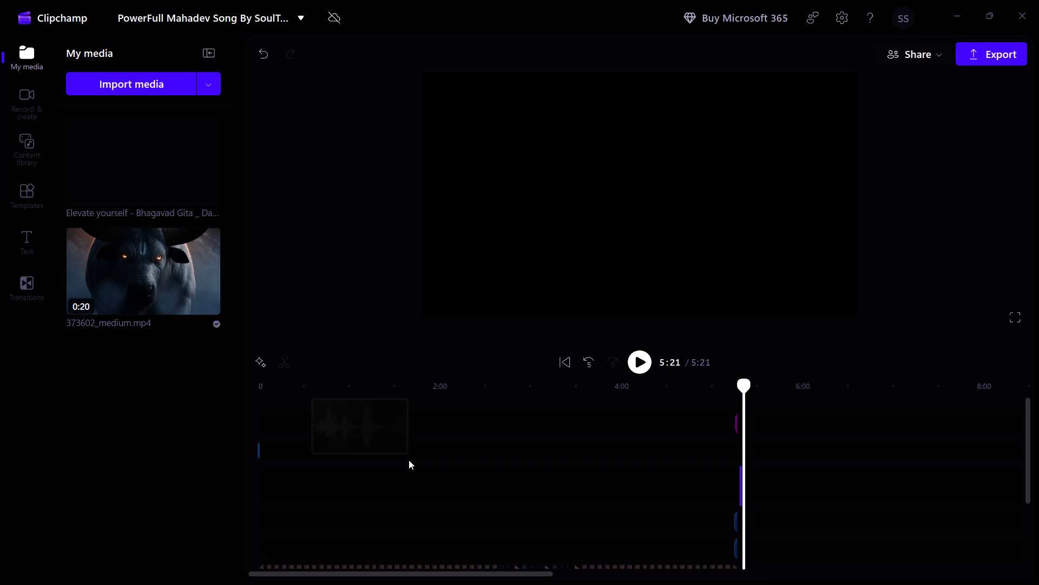
{"action": "left_click_drag", "start_coordinate": [409, 460], "coordinate": [410, 470]}
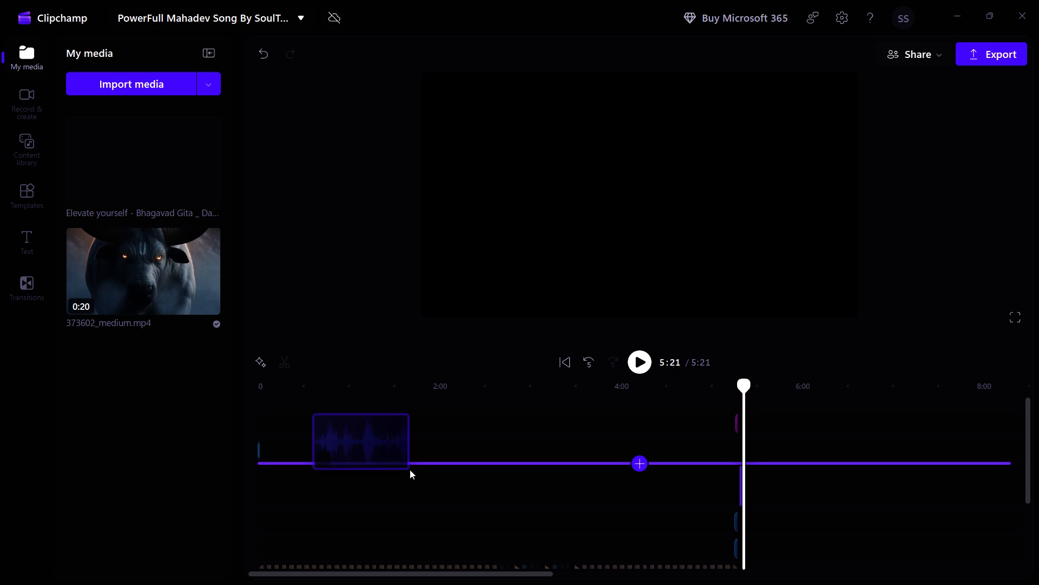
{"action": "left_click_drag", "start_coordinate": [410, 470], "coordinate": [446, 489]}
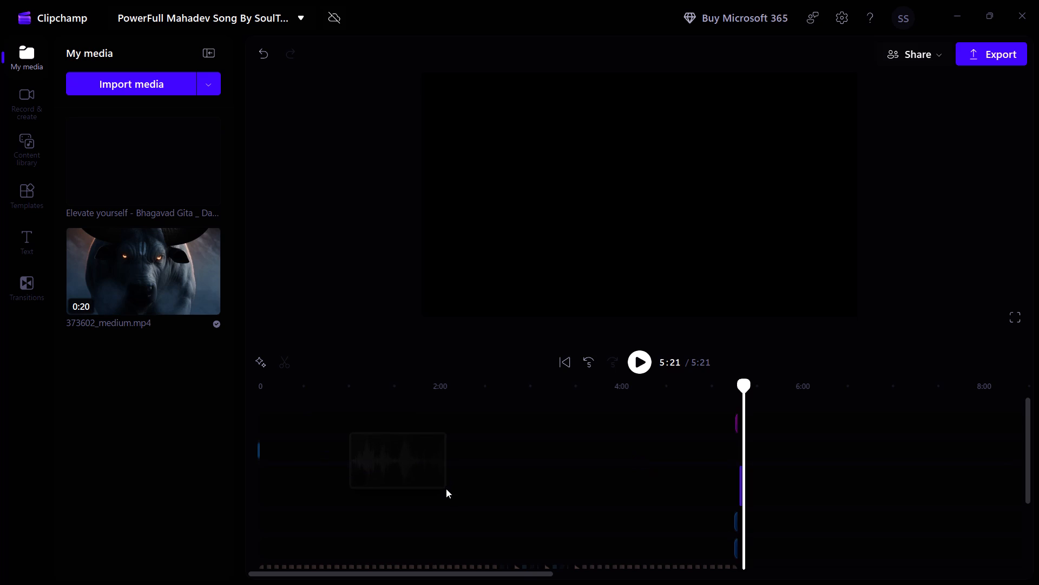
{"action": "left_click_drag", "start_coordinate": [446, 489], "coordinate": [457, 489]}
{"action": "left_click_drag", "start_coordinate": [457, 489], "coordinate": [457, 477]}
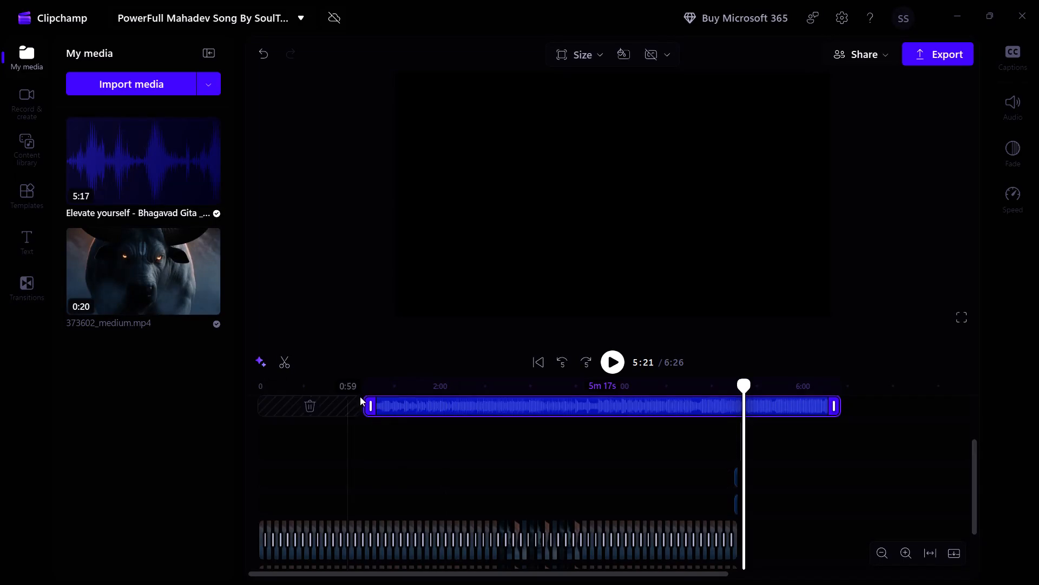
Move the 5:17 audio clip to the start of the timeline.
{"action": "left_click_drag", "start_coordinate": [365, 402], "coordinate": [261, 408]}
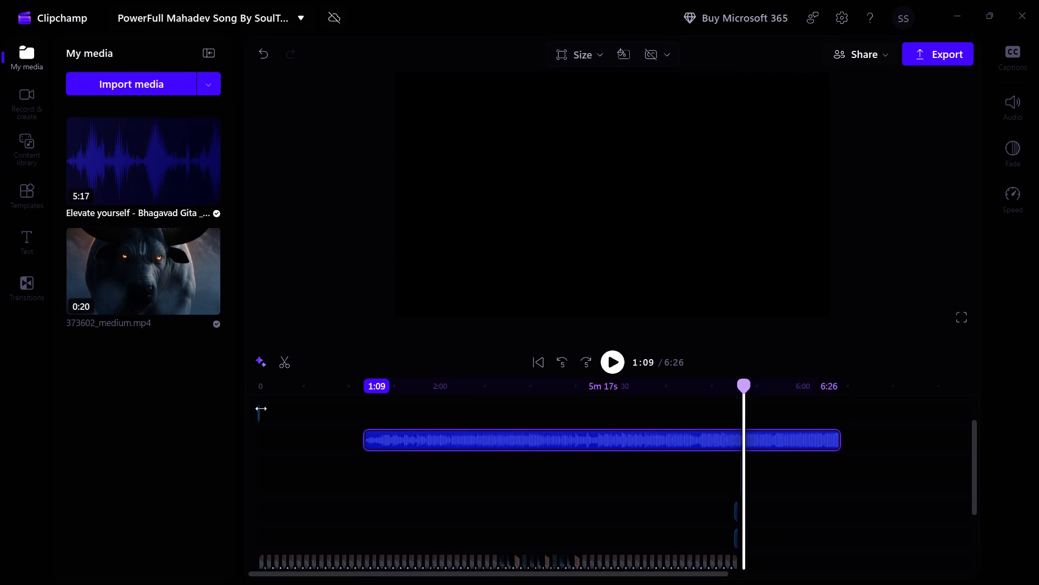
{"action": "left_click_drag", "start_coordinate": [261, 408], "coordinate": [252, 449]}
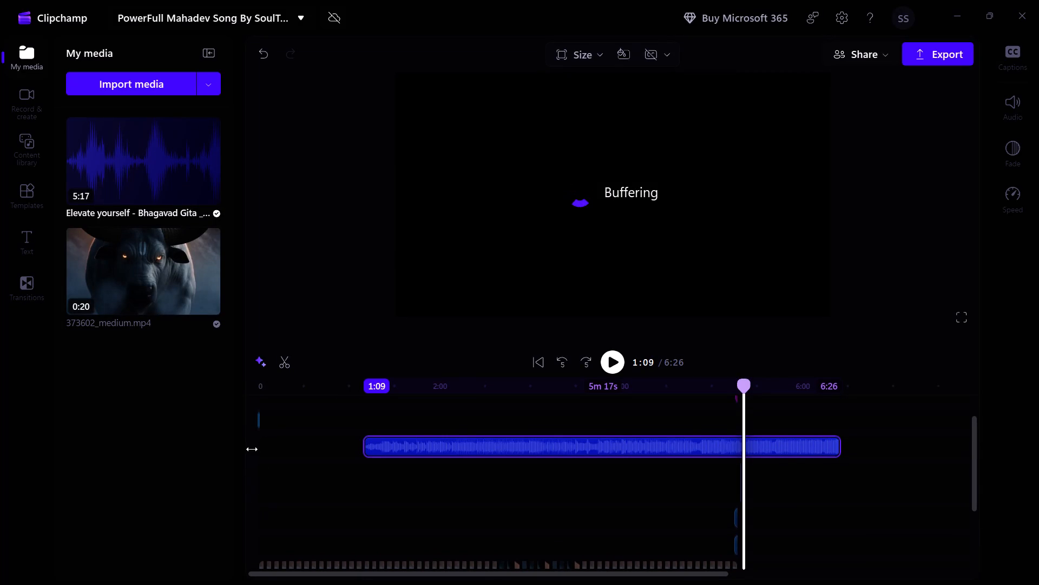
{"action": "left_click", "coordinate": [328, 447]}
{"action": "left_click_drag", "start_coordinate": [418, 446], "coordinate": [286, 441]}
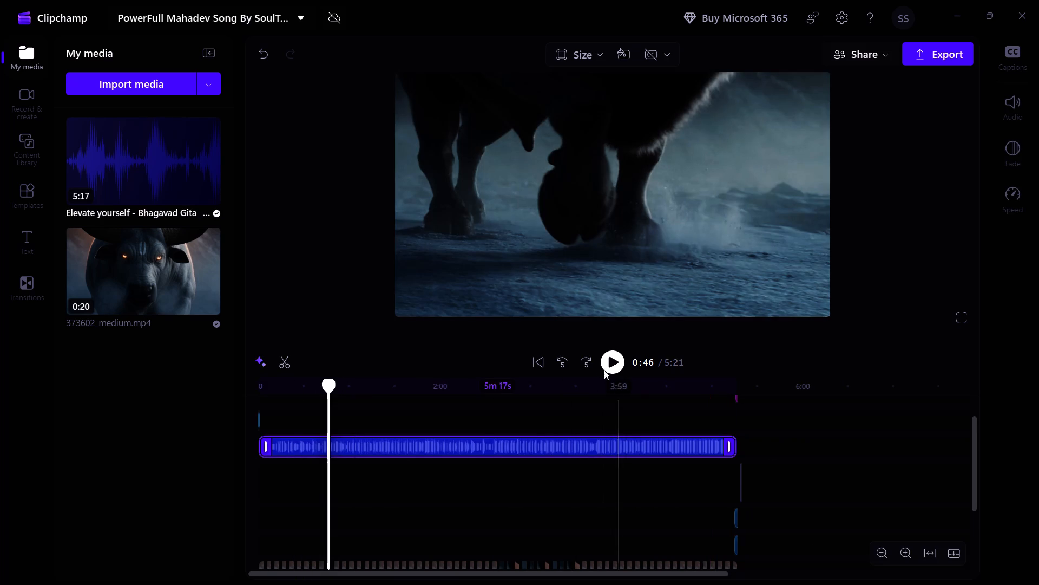
Play the video from 0:46, turn on noise suppression for the 5:17 audio clip and set its volume to 175%.
{"action": "left_click", "coordinate": [609, 363]}
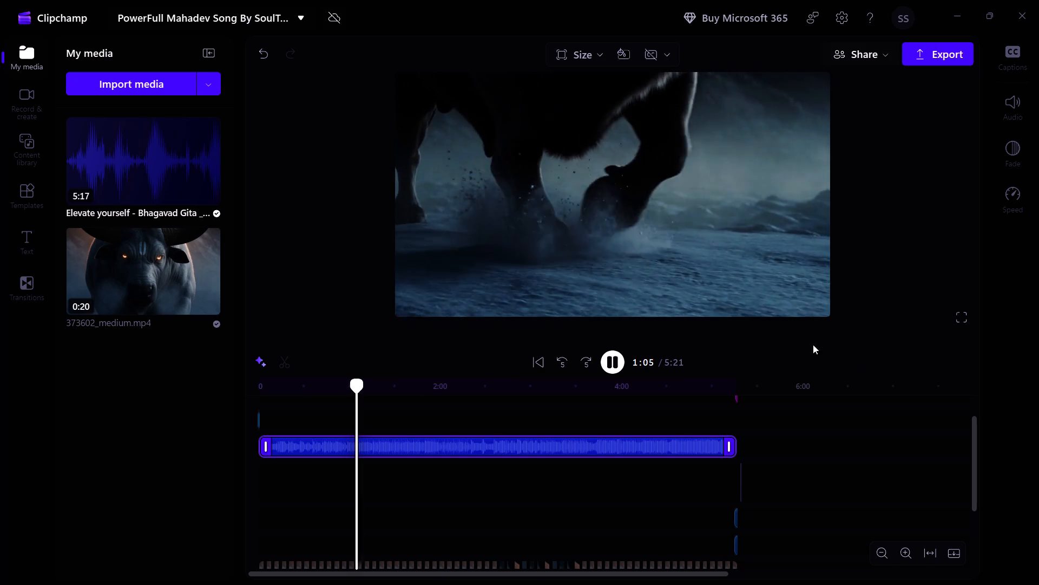
{"action": "left_click", "coordinate": [1010, 114]}
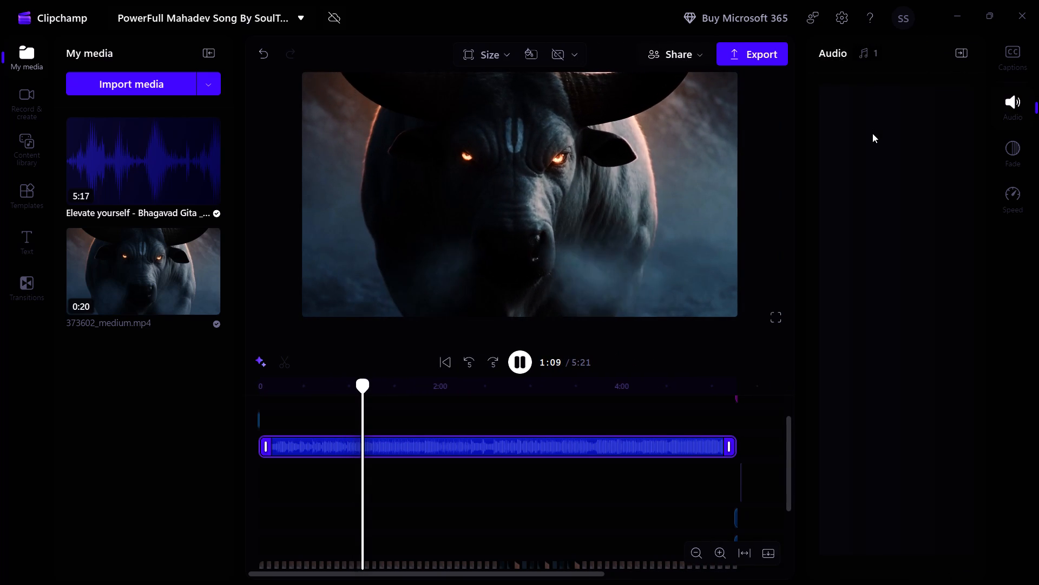
{"action": "left_click", "coordinate": [26, 53]}
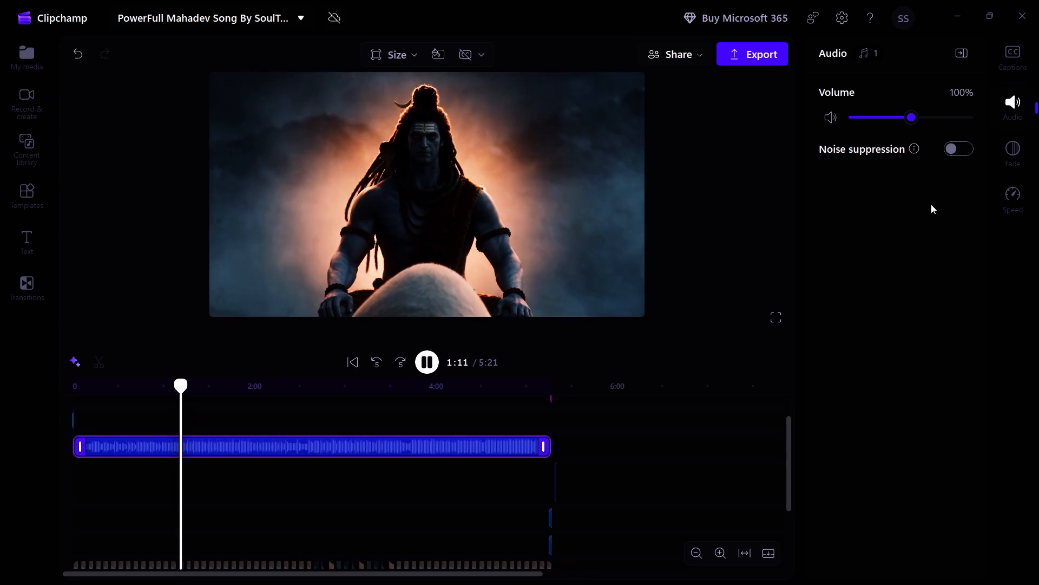
{"action": "left_click", "coordinate": [952, 150]}
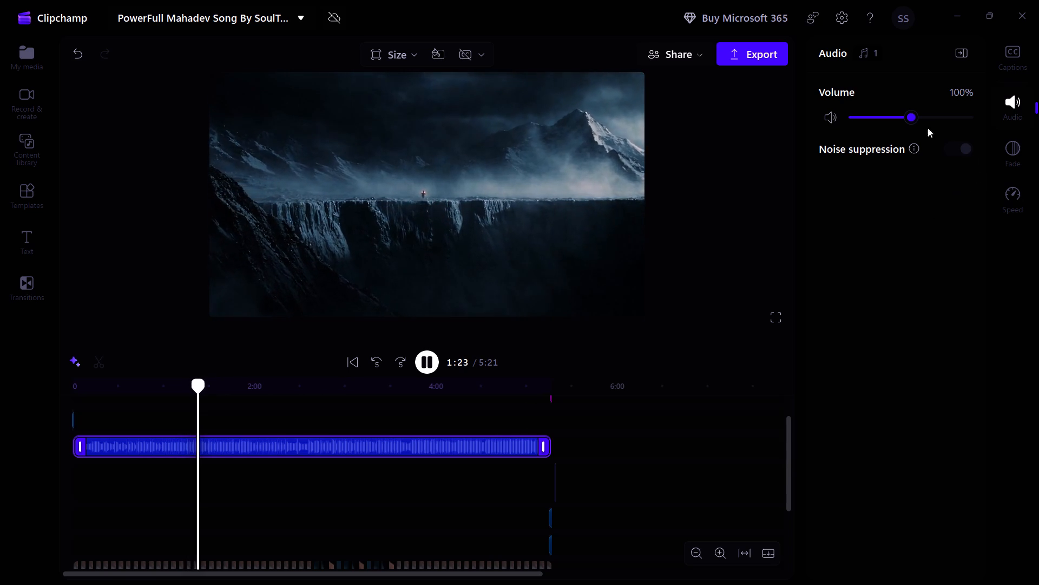
{"action": "left_click_drag", "start_coordinate": [916, 116], "coordinate": [953, 120]}
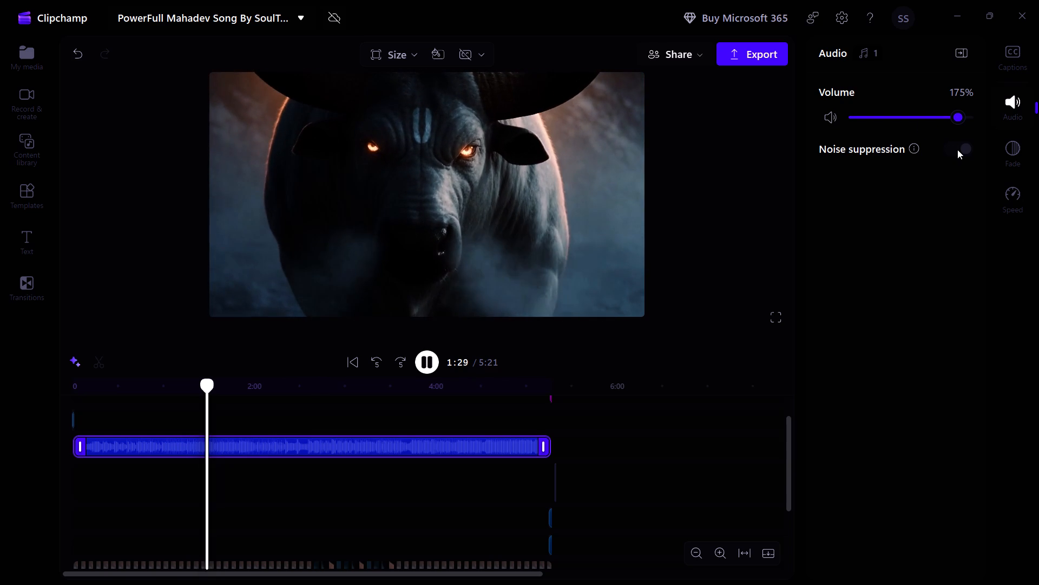
{"action": "left_click", "coordinate": [957, 149]}
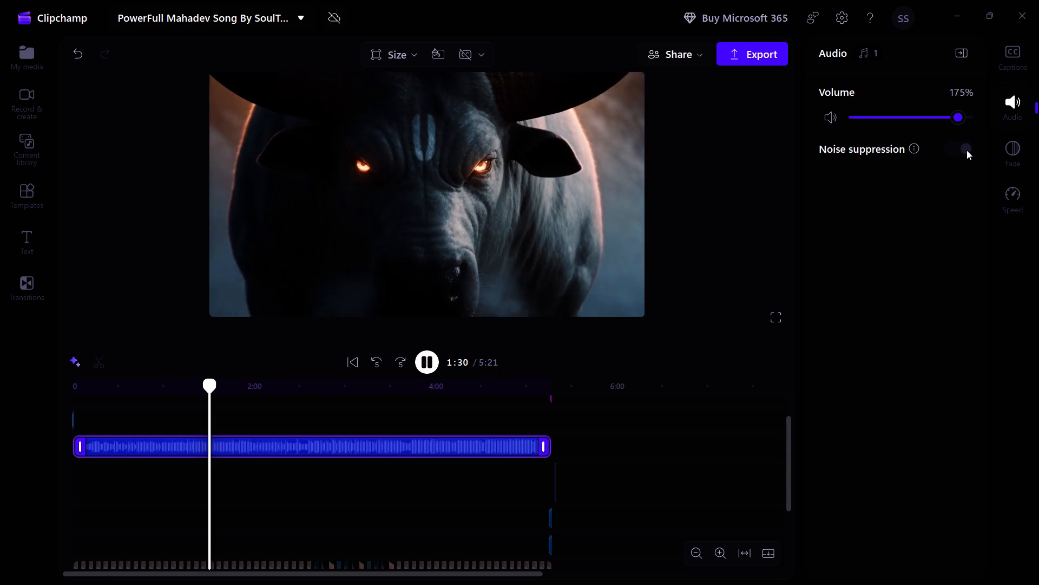
Turn off noise suppression for the 5:17 audio clip.
{"action": "left_click", "coordinate": [966, 150]}
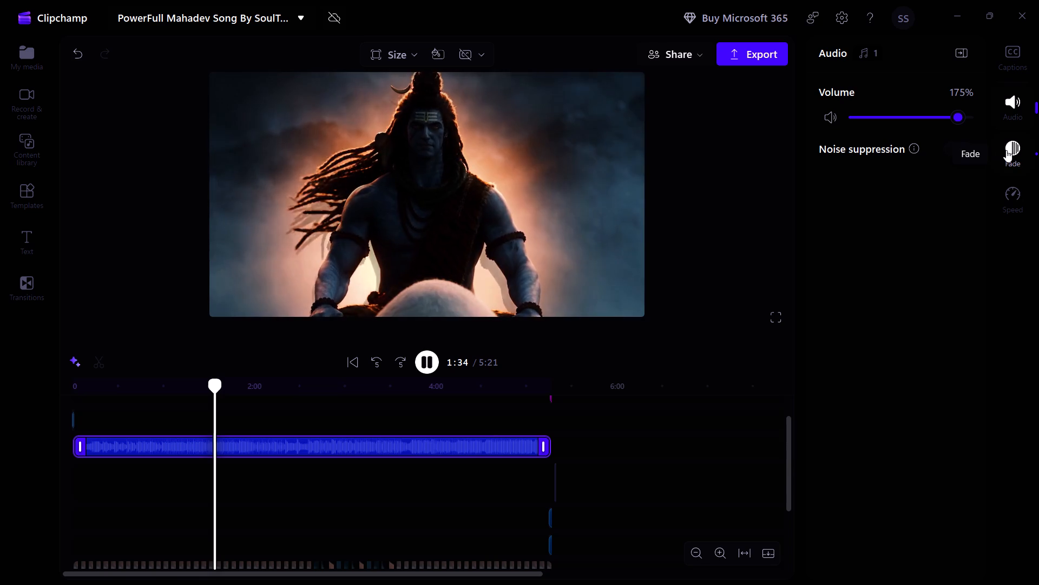
Open the speed settings of the 5:17 audio clip.
{"action": "left_click", "coordinate": [1015, 197]}
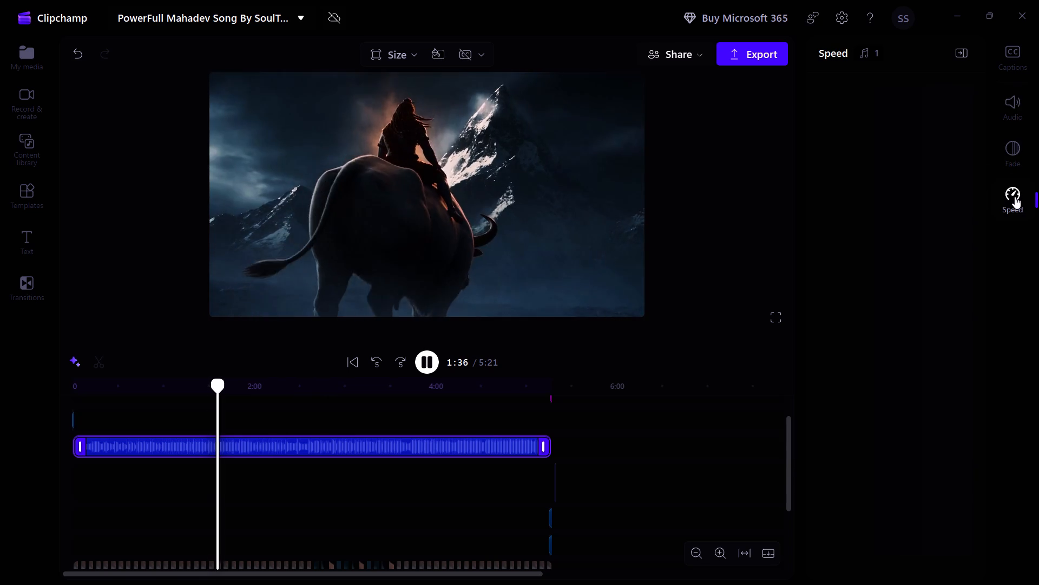